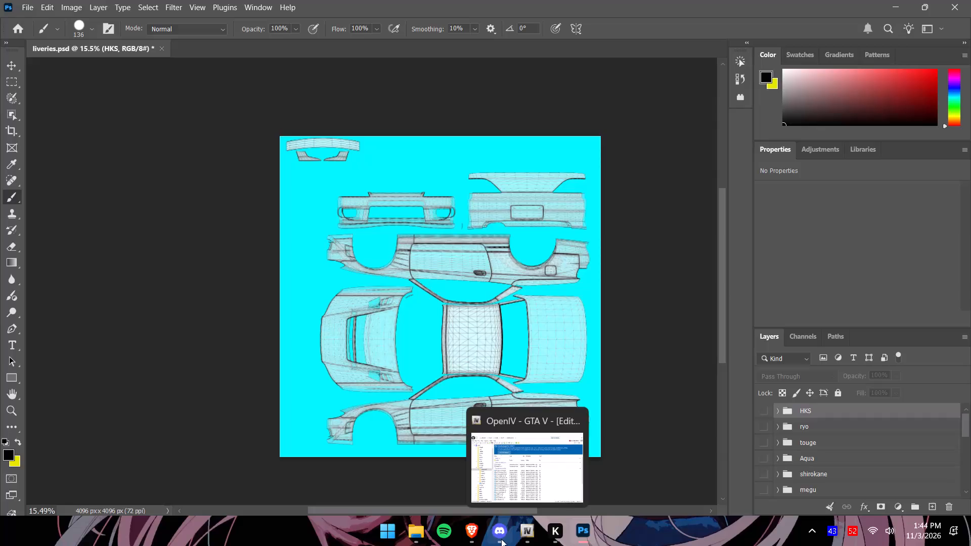
Place the sexy style image from the s15varie folder into the liveries document with the default load options.
left_click(419, 525)
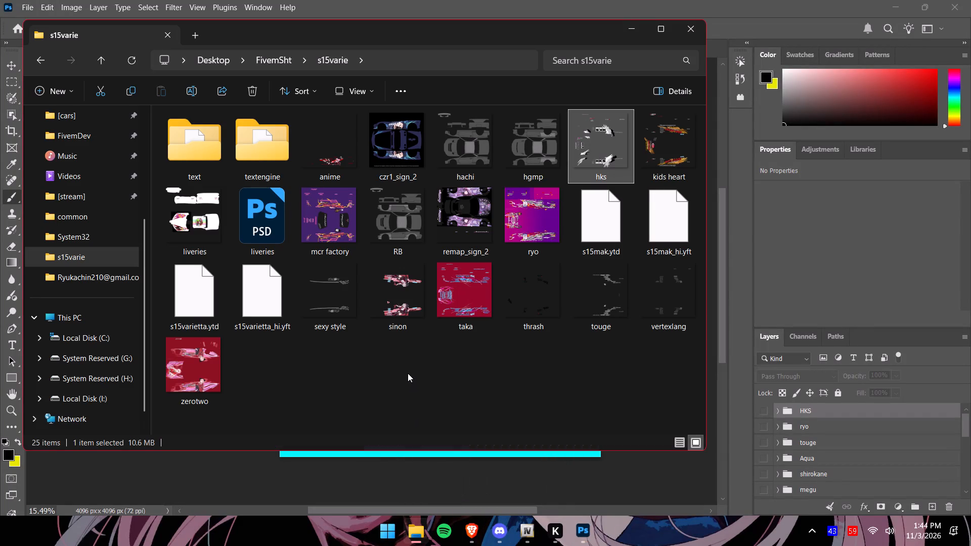
left_click_drag(338, 312, 492, 486)
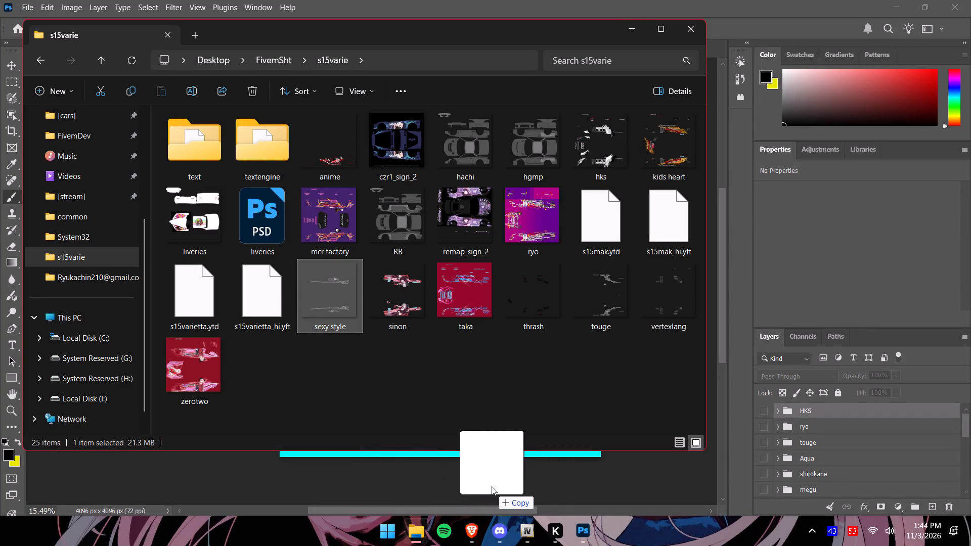
left_click_drag(492, 486, 491, 486)
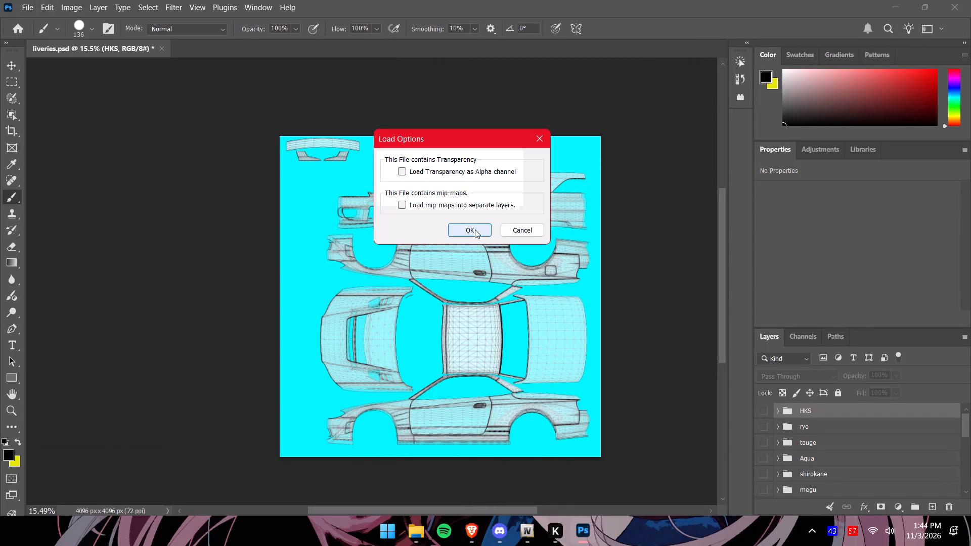
left_click(475, 230)
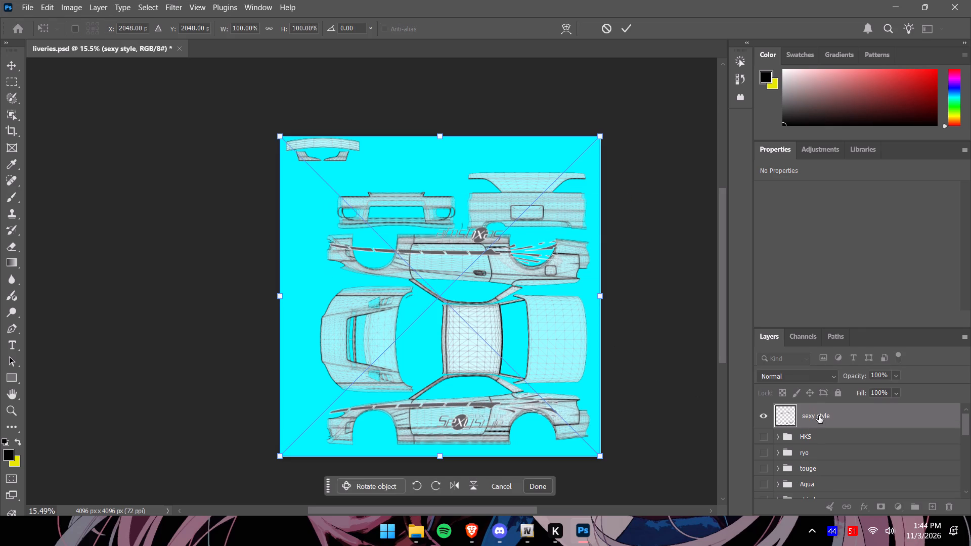
right_click(819, 416)
Create a layer group named style and move the sexy style layer into it.
right_click(819, 416)
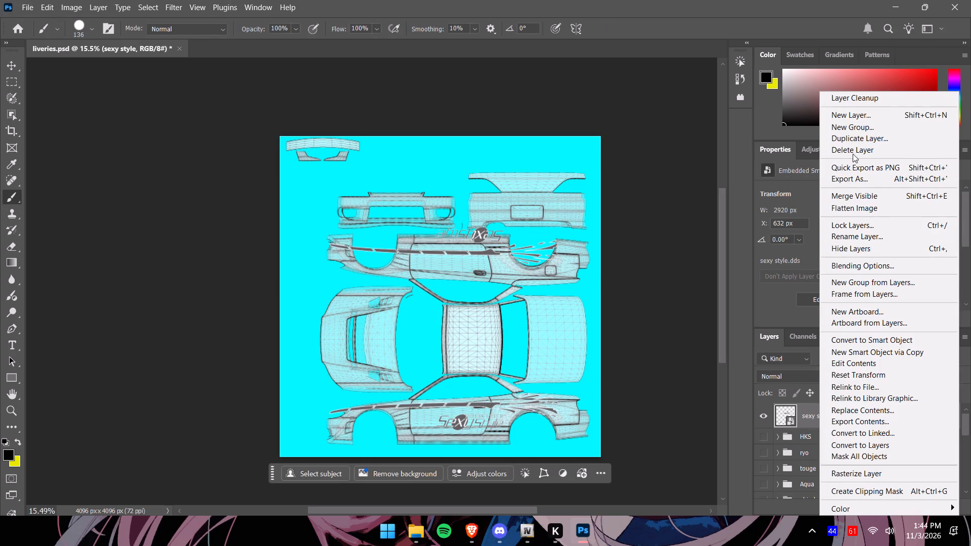
left_click(851, 128)
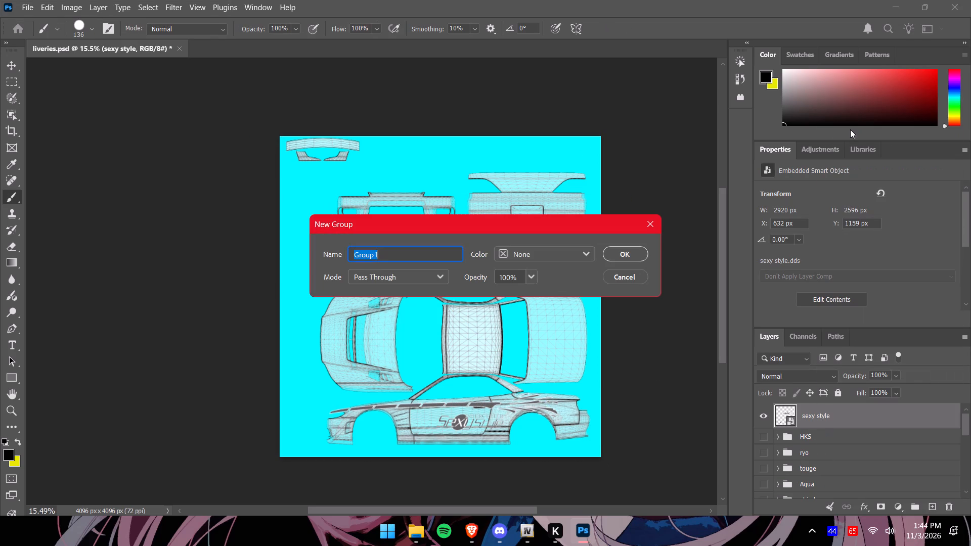
type("style")
key("Return")
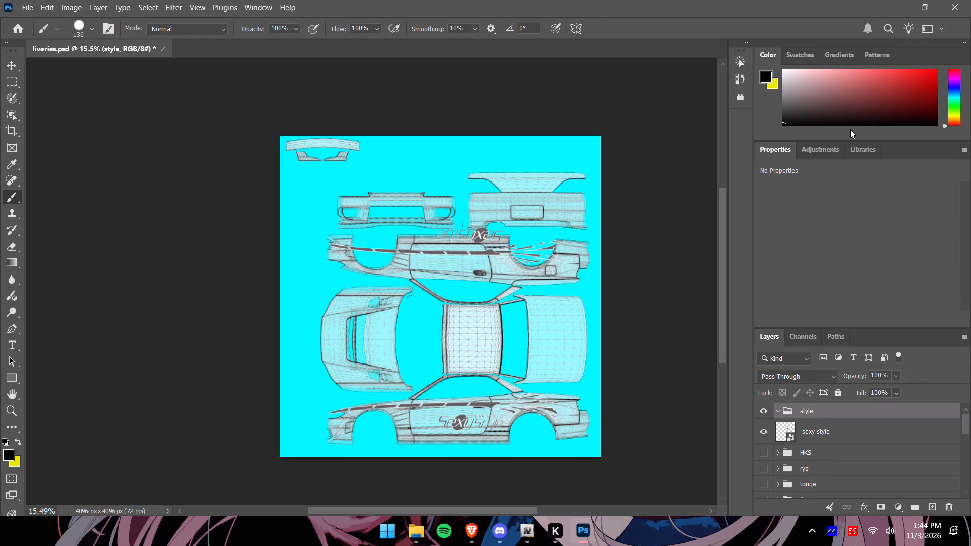
left_click_drag(866, 435, 862, 416)
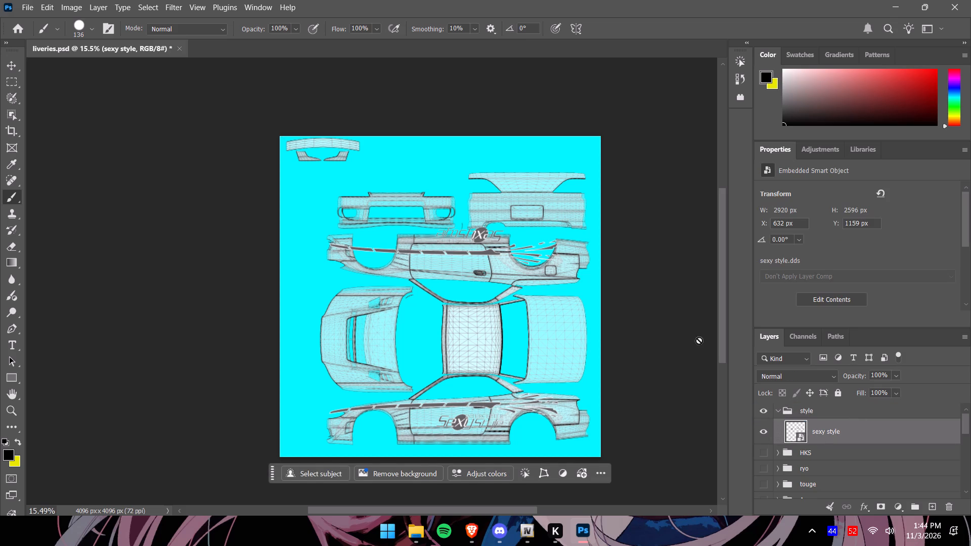
Copy the lower car side's decals from the sexy style layer onto a new layer using a rectangular selection, and hide the original.
left_click_drag(719, 345, 719, 357)
scroll(556, 381, "up", 3, "alt")
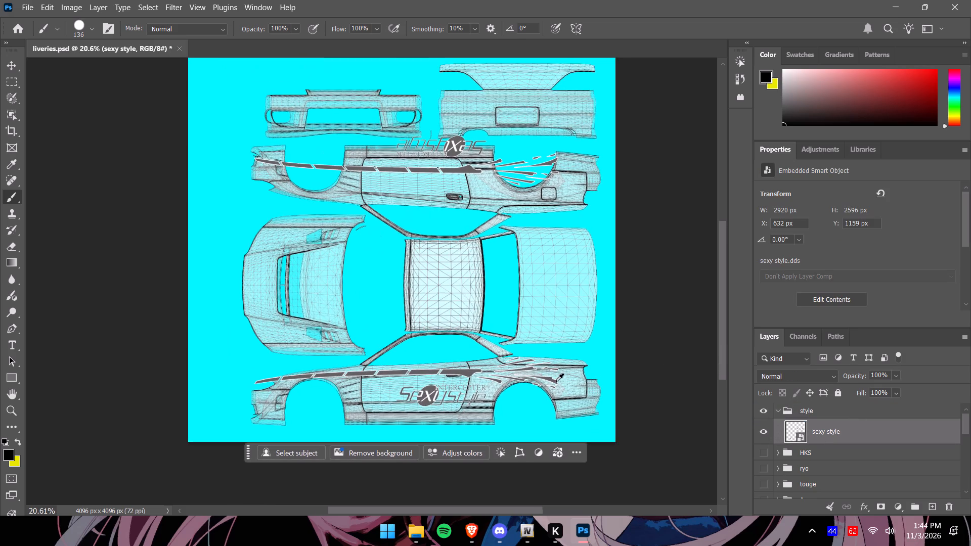
scroll(554, 381, "up", 4, "alt")
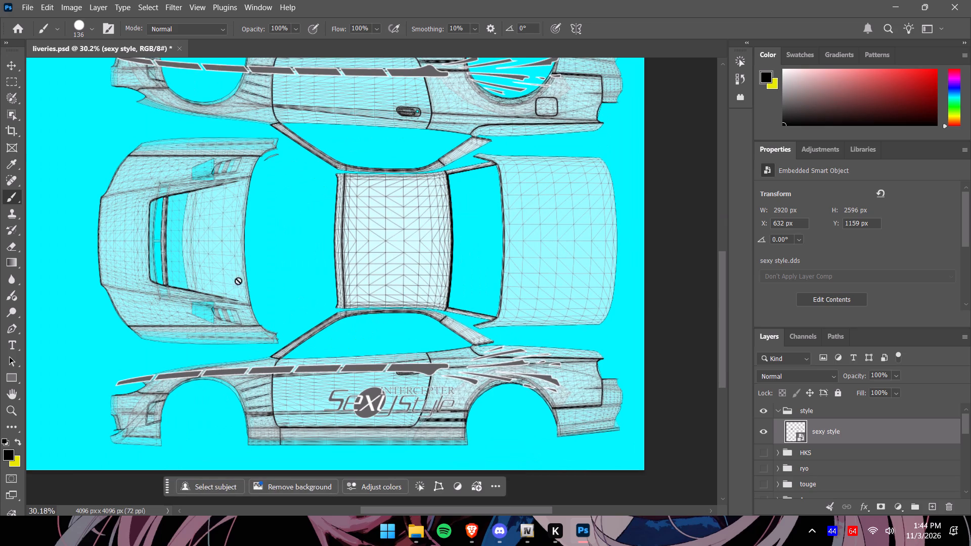
left_click(10, 76)
scroll(164, 269, "up", 1, "alt")
scroll(164, 269, "down", 4, "alt")
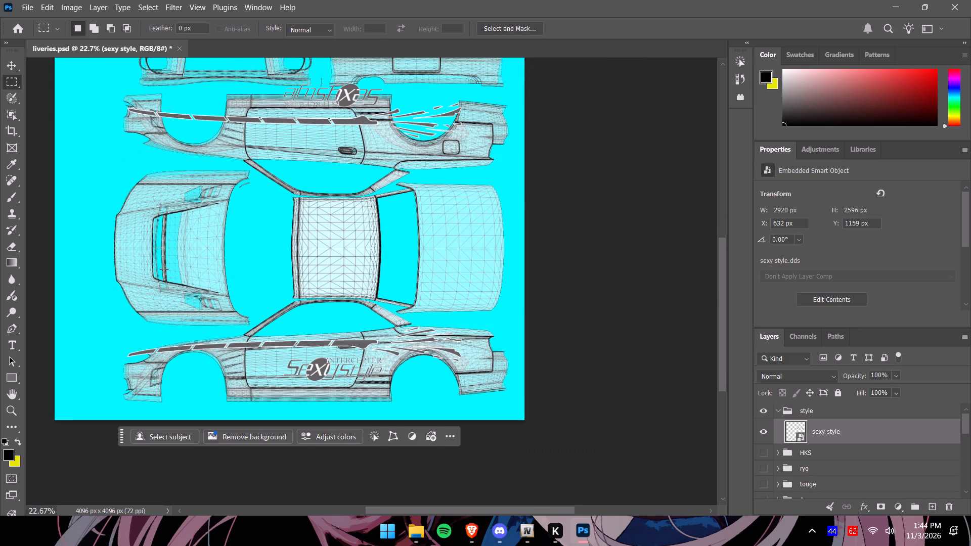
scroll(164, 269, "down", 1, "alt")
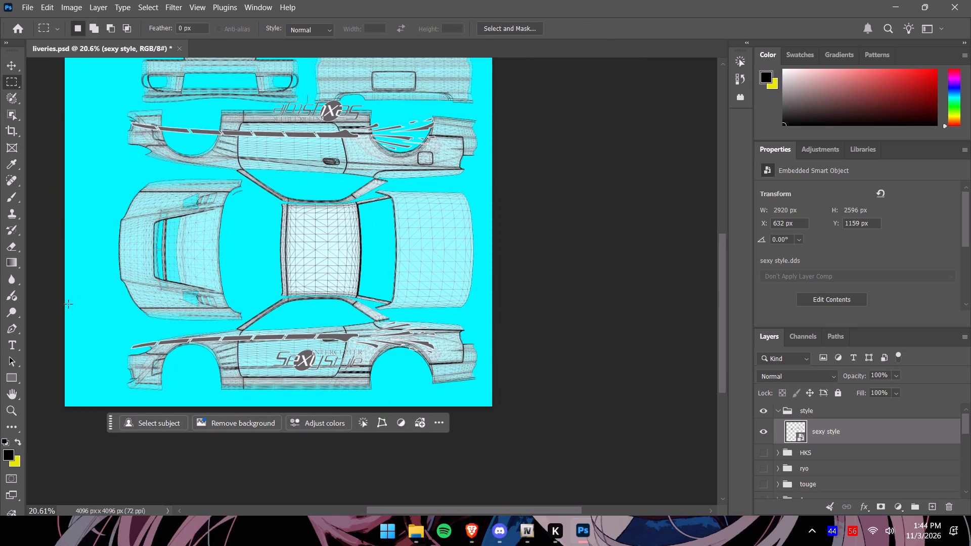
left_click_drag(92, 302, 501, 410)
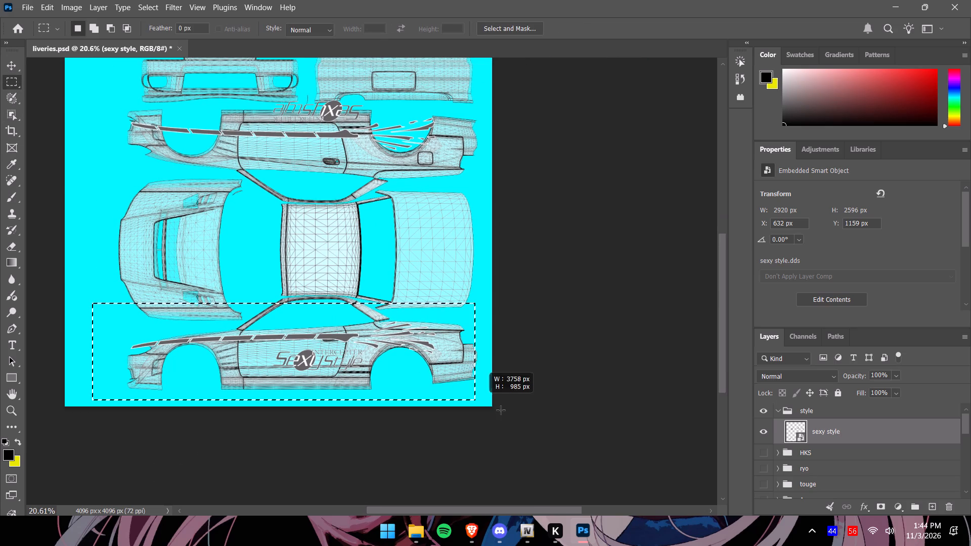
left_click_drag(501, 410, 503, 409)
key("ctrl+c")
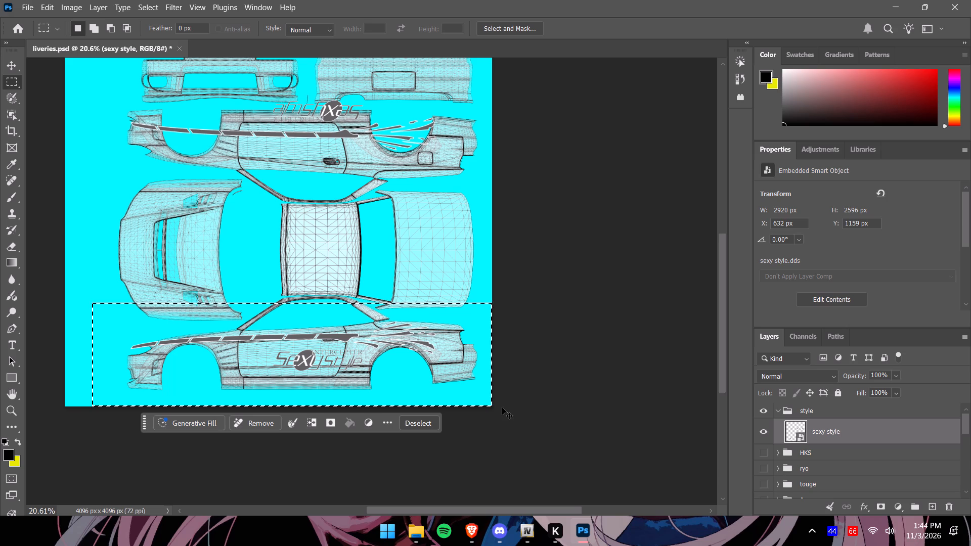
key("ctrl+v")
left_click(764, 457)
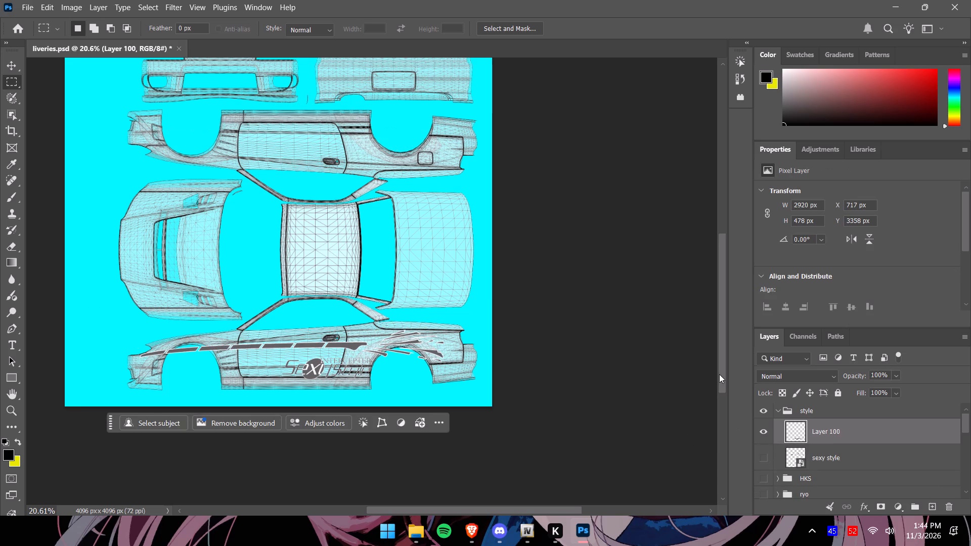
Move the pasted decals onto the lower car side's template, at about X 851 px, Y 3278 px.
left_click_drag(720, 374, 721, 369)
scroll(314, 350, "up", 3, "alt")
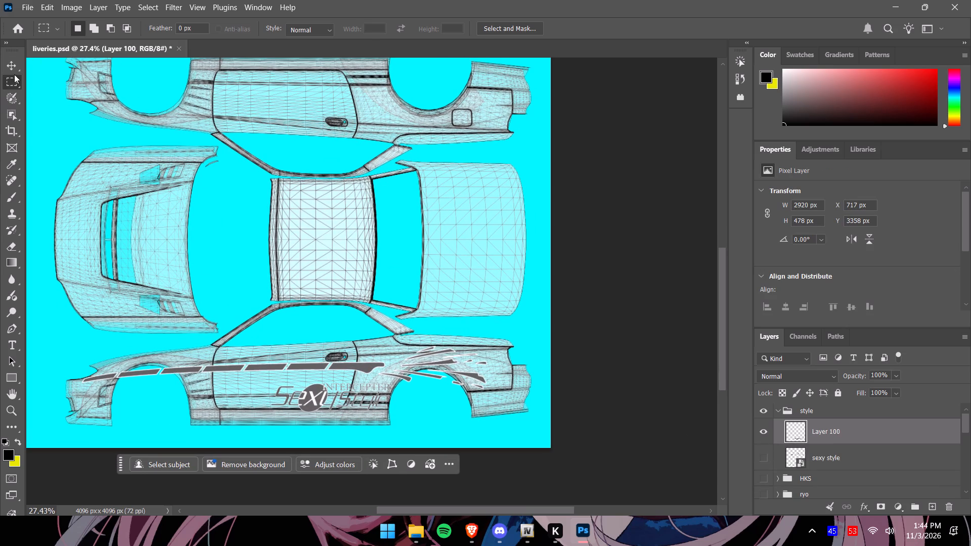
left_click(11, 65)
left_click_drag(302, 365, 321, 361)
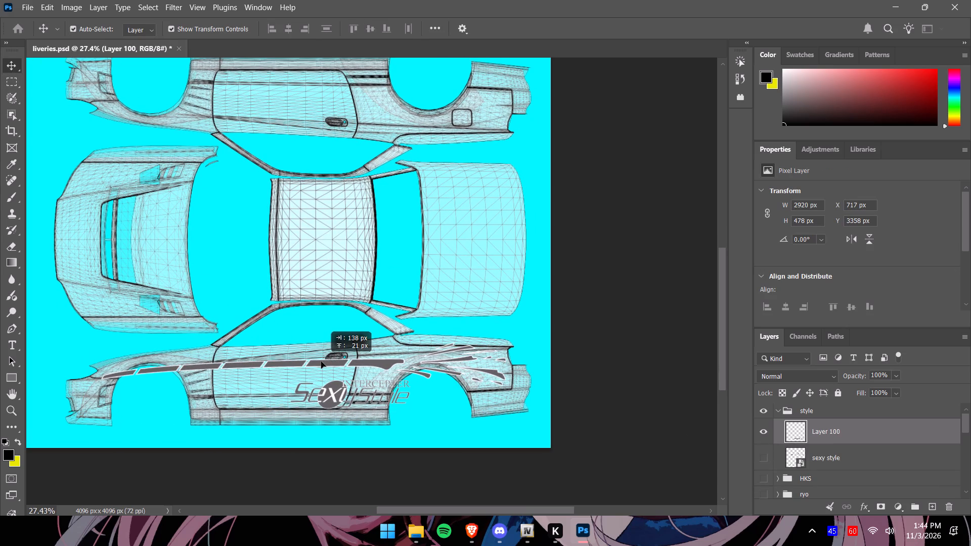
left_click_drag(321, 361, 321, 353)
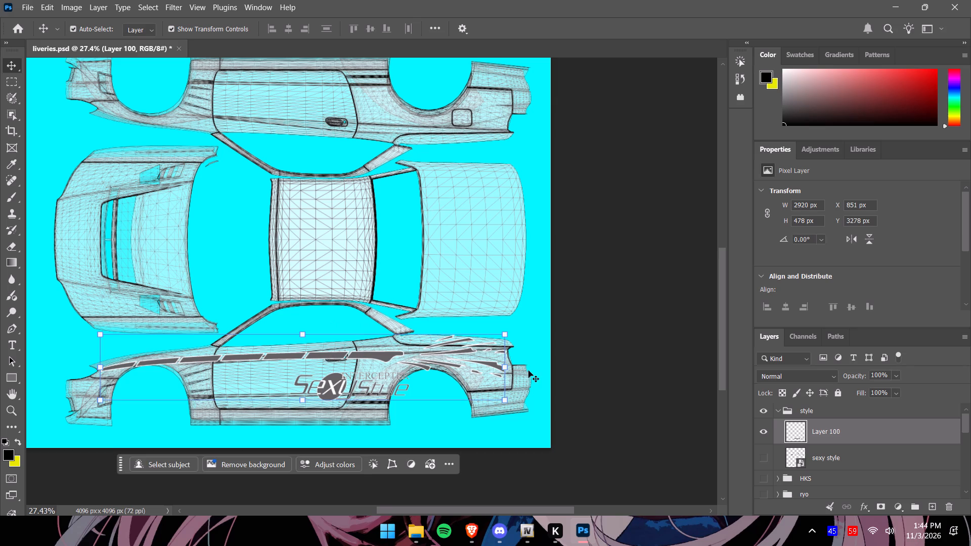
Scale the pasted side decals freehand to about 95% width and 104% height to fit between the nose and rear fender.
left_click_drag(507, 369, 489, 369)
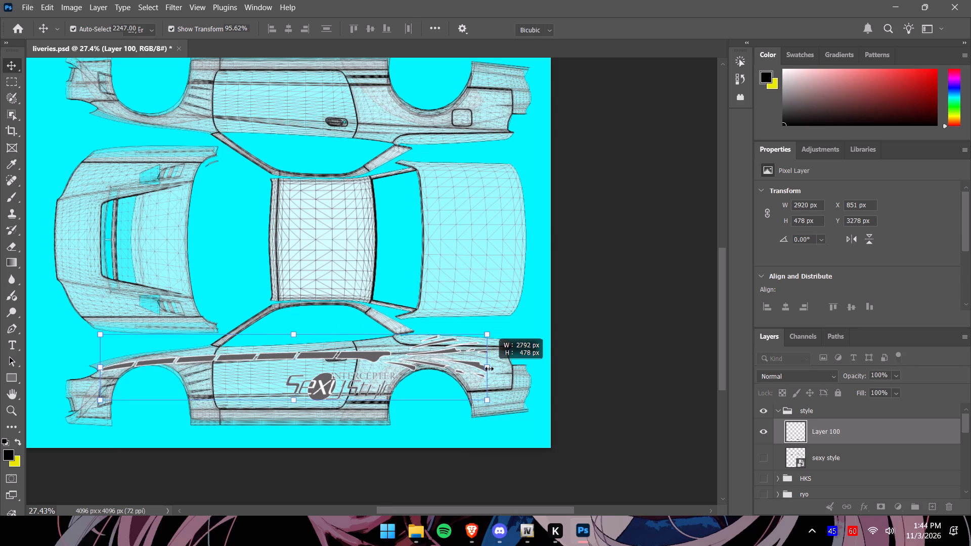
left_click_drag(489, 369, 488, 369)
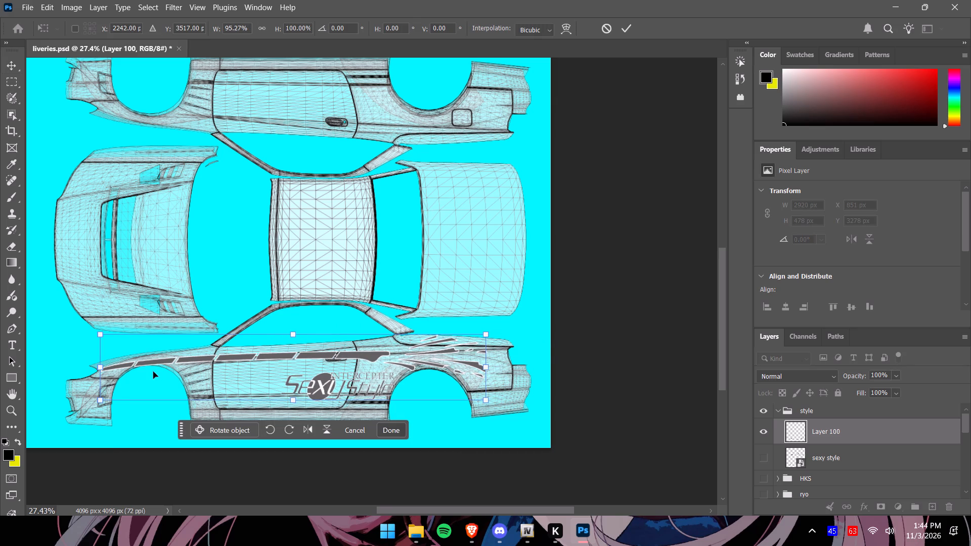
left_click(103, 366)
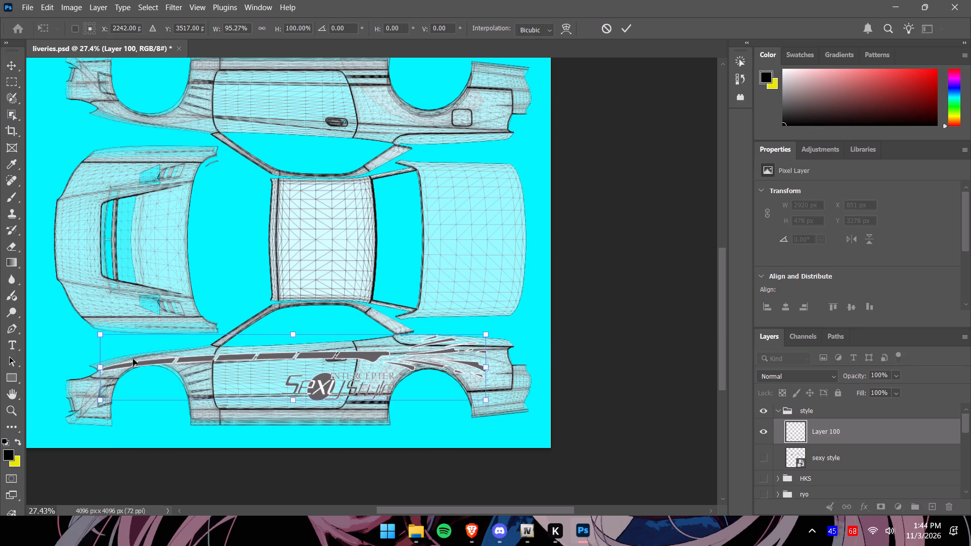
left_click(295, 335)
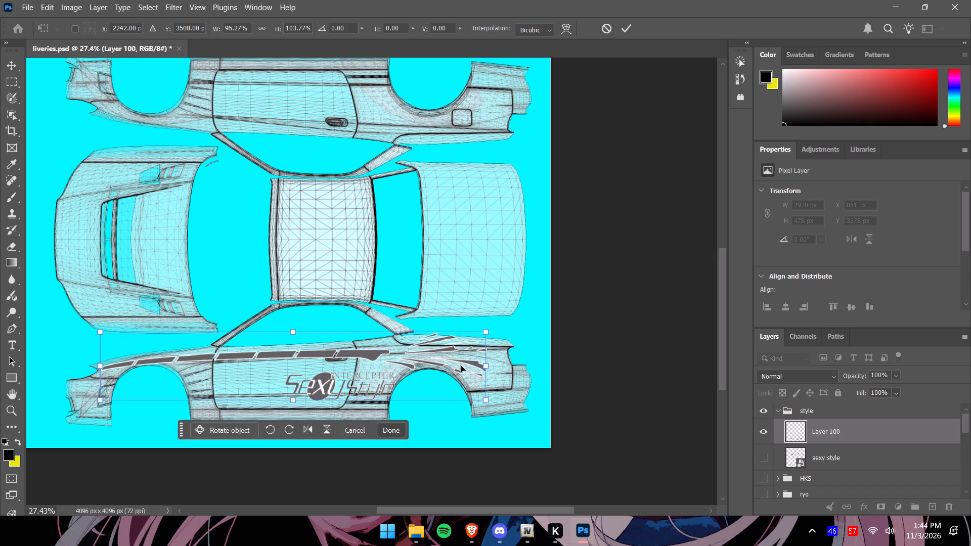
left_click_drag(482, 367, 477, 366)
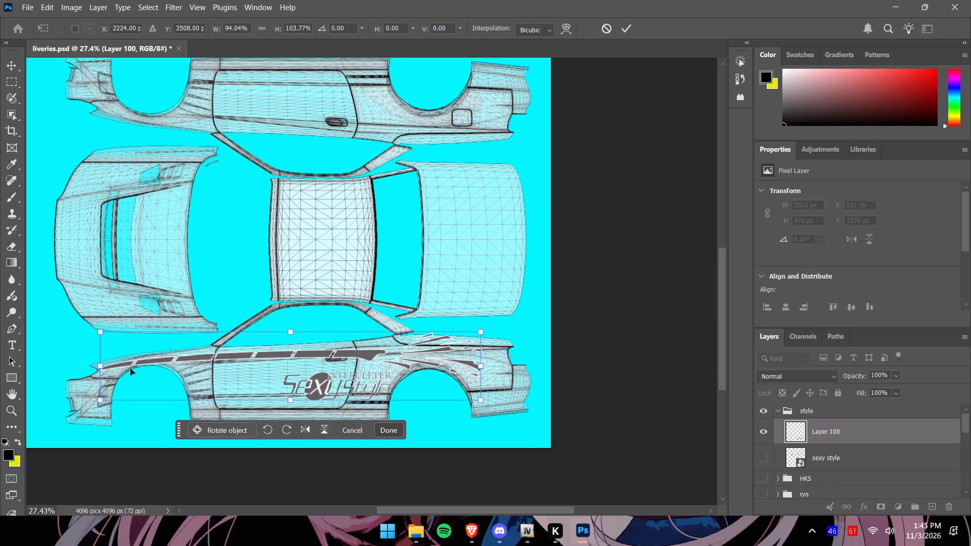
left_click_drag(98, 366, 93, 367)
Flatten the side decals from their bottom and top edges to about 82% height so the stripe follows the body line.
scroll(217, 393, "up", 4, "alt")
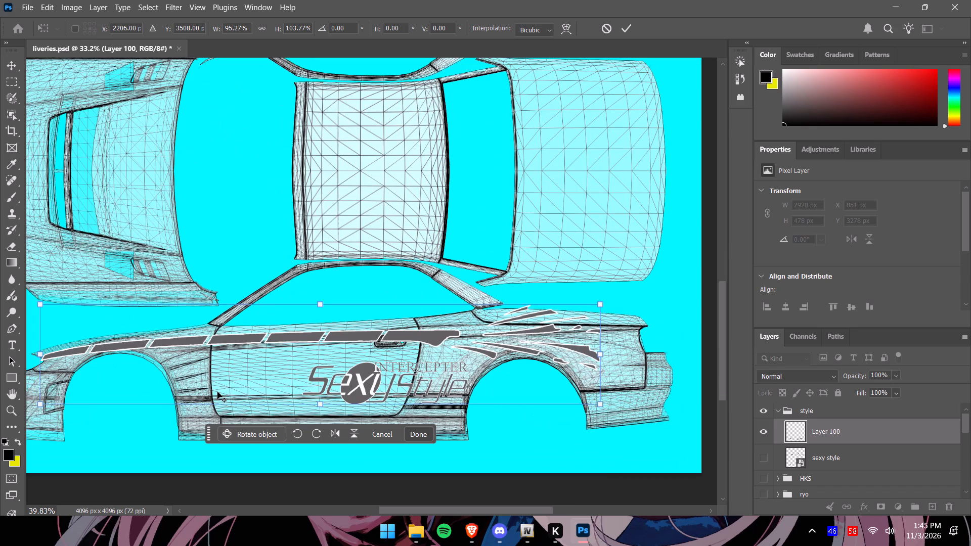
scroll(217, 392, "up", 1, "alt")
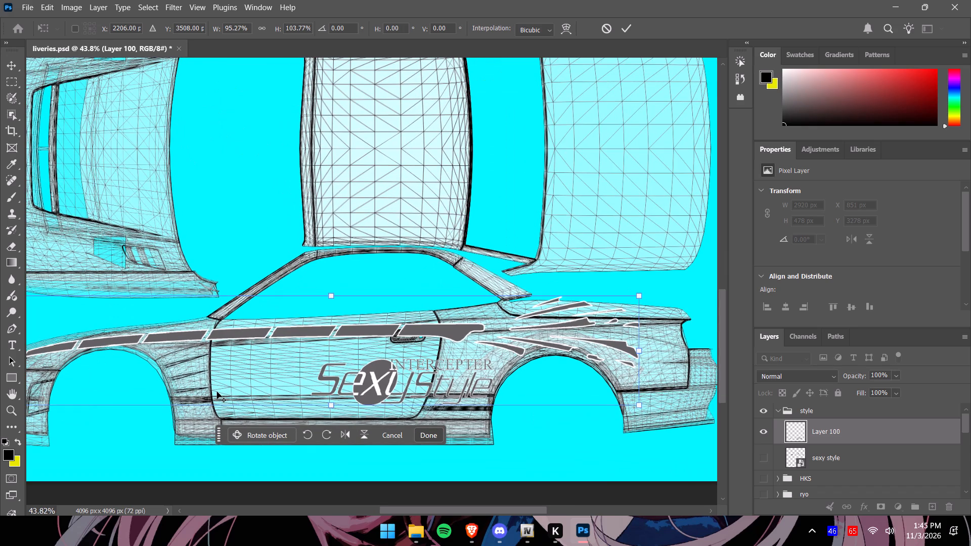
scroll(217, 392, "down", 3, "alt")
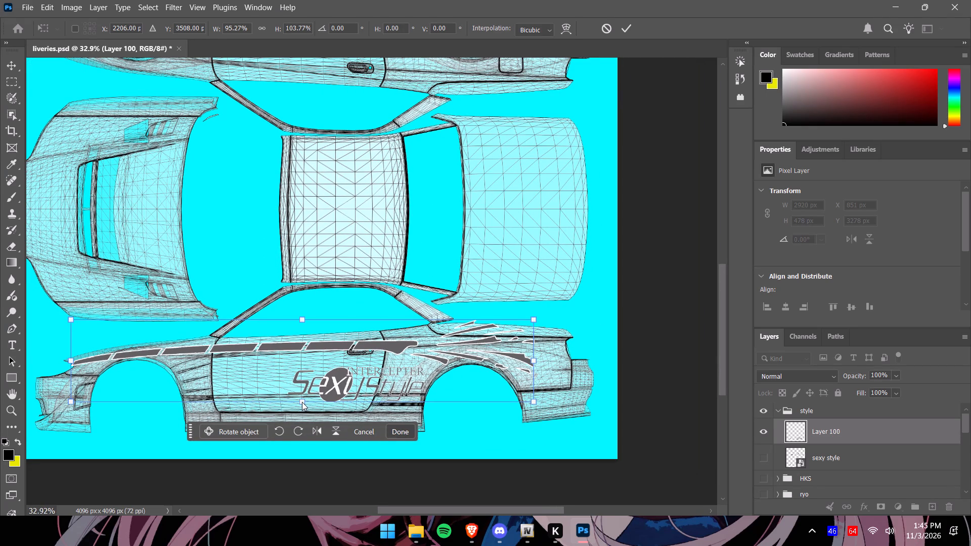
left_click(302, 402)
left_click(302, 402)
left_click_drag(304, 401, 310, 388)
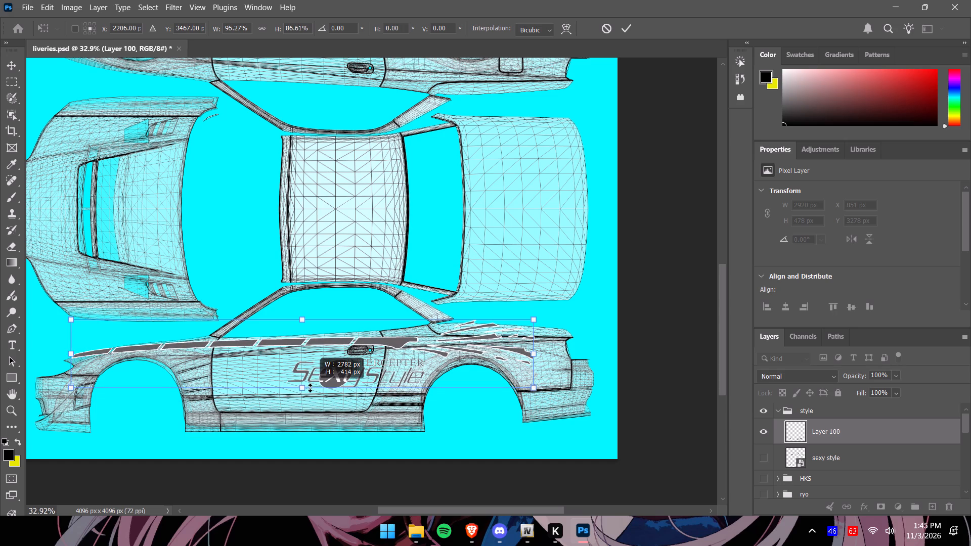
left_click_drag(310, 388, 310, 389)
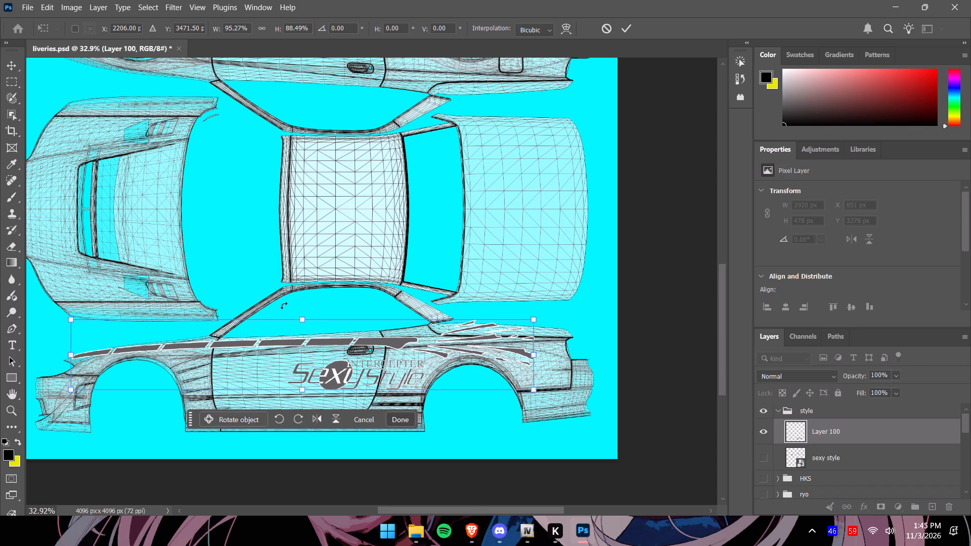
left_click_drag(305, 319, 306, 325)
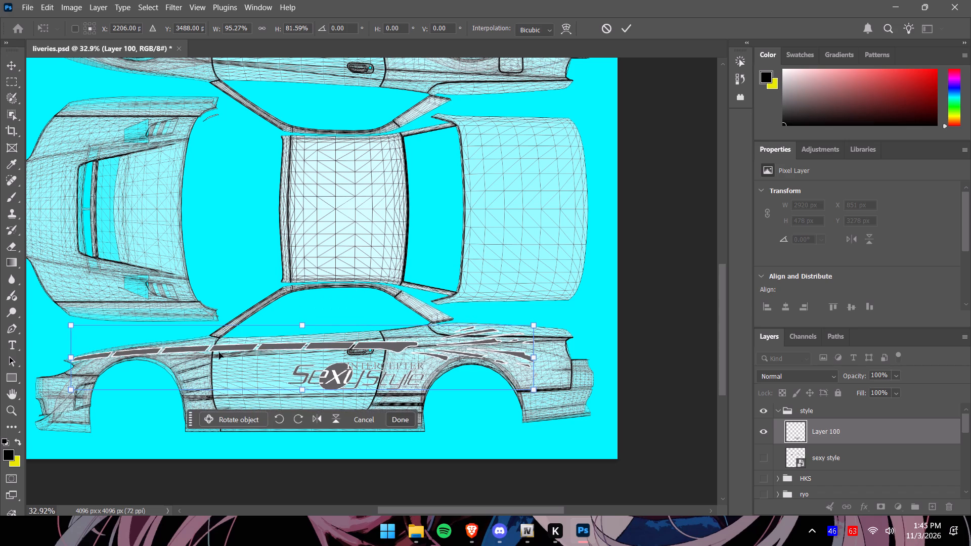
Stretch the lower side decals toward the nose to about 98.6% width and shift them rearward, centred near X 2203 px, Y 3491 px.
left_click_drag(73, 357, 70, 358)
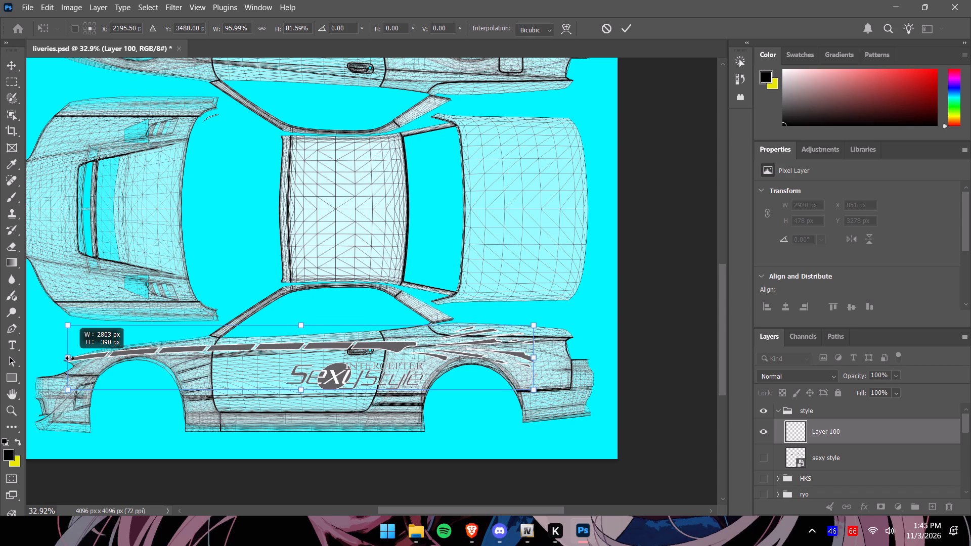
left_click_drag(70, 358, 59, 358)
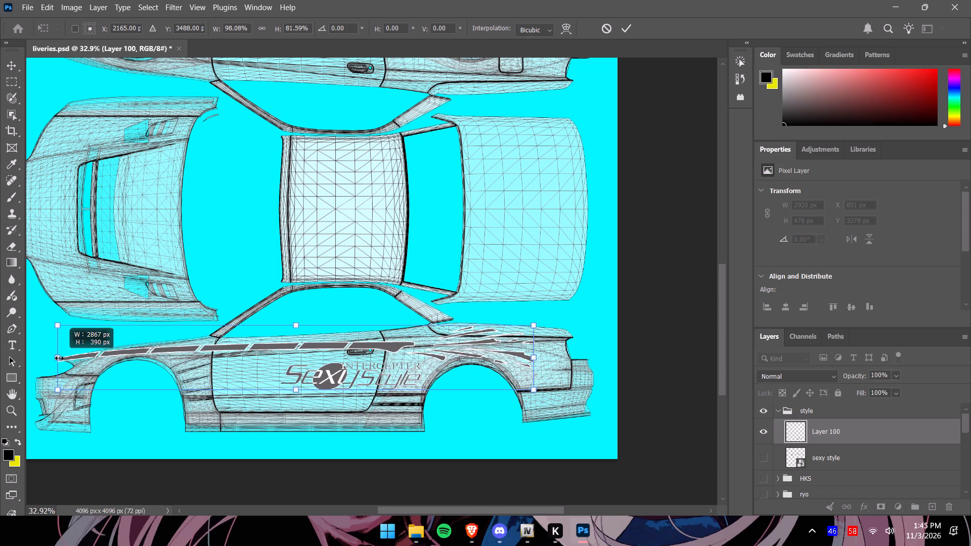
left_click_drag(59, 358, 57, 358)
left_click_drag(453, 349, 458, 347)
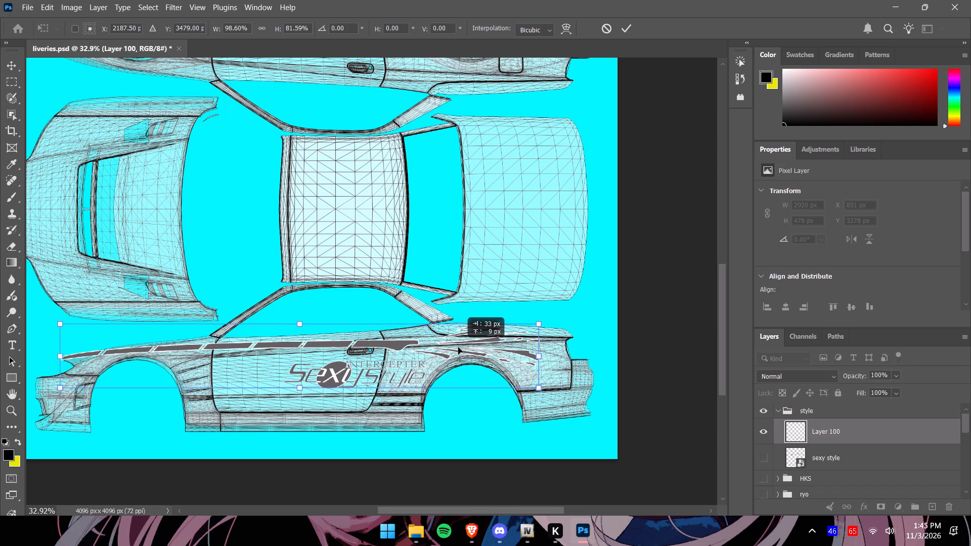
left_click_drag(458, 347, 459, 349)
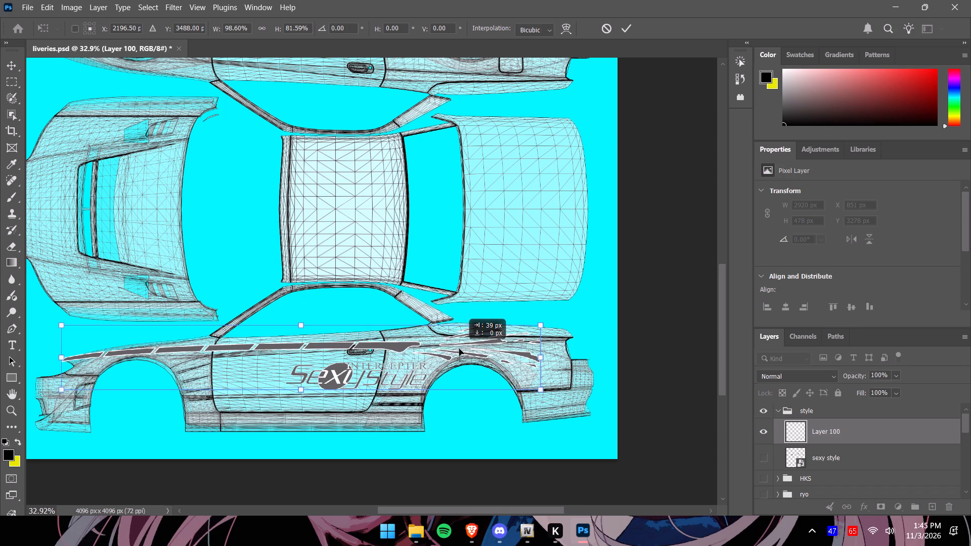
left_click_drag(459, 349, 459, 349)
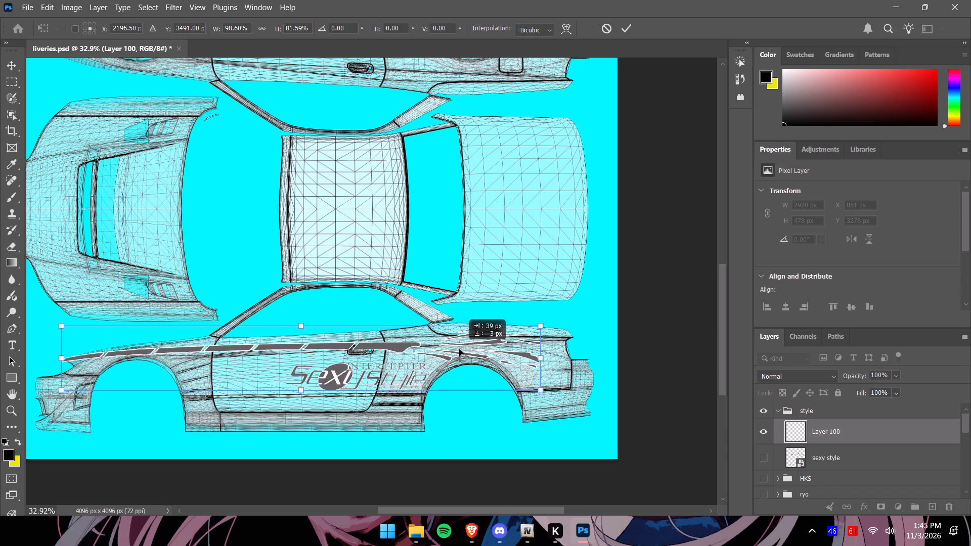
left_click_drag(459, 349, 460, 349)
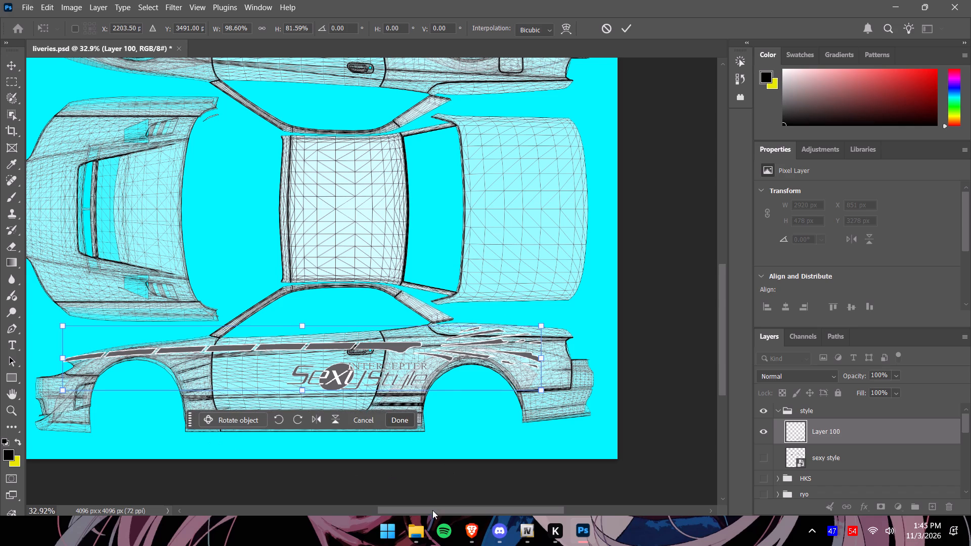
Nudge the lower side decals down to a centre of about Y 3500 px, apply the transform and deselect the layer.
left_click_drag(432, 510, 409, 514)
scroll(291, 386, "up", 5, "alt")
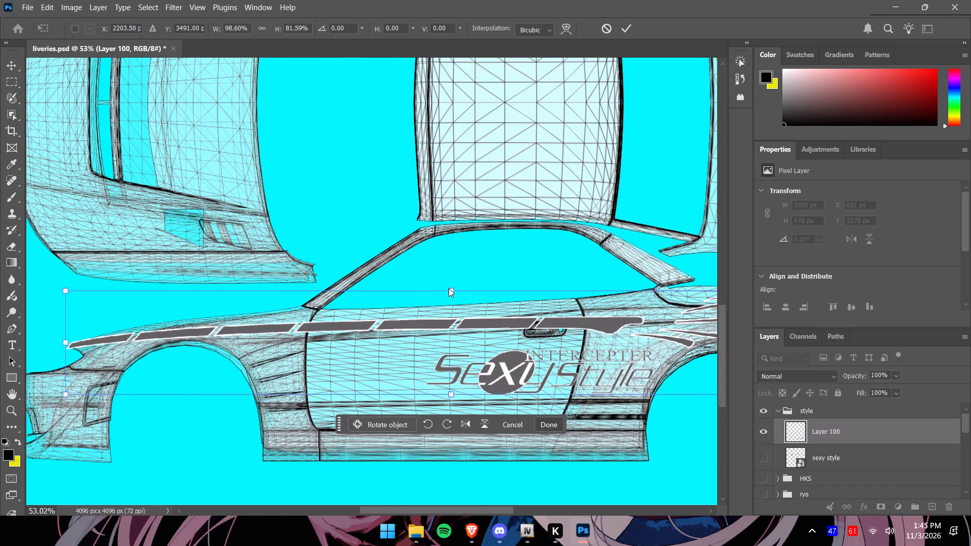
left_click_drag(463, 330, 462, 331)
left_click_drag(462, 331, 462, 332)
left_click_drag(462, 332, 457, 337)
left_click(452, 393)
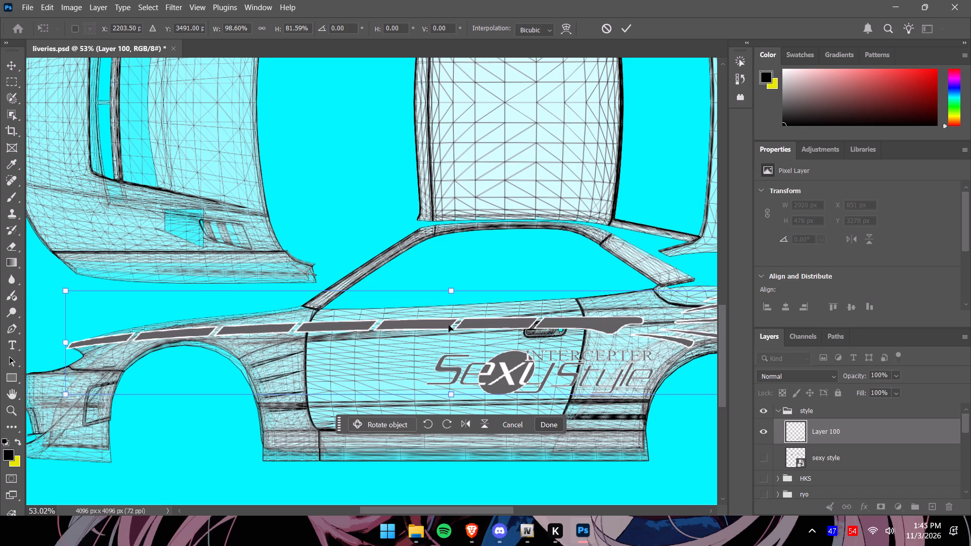
left_click(449, 325)
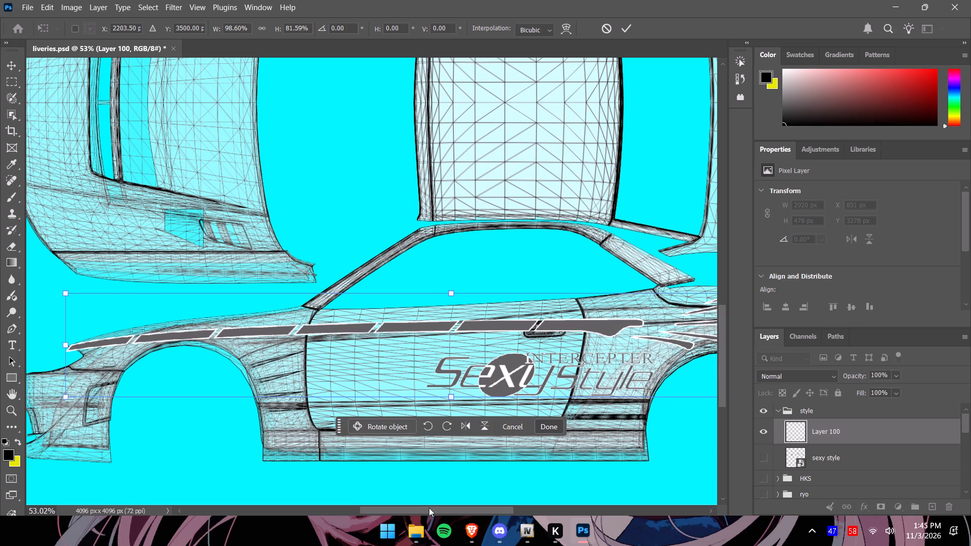
left_click_drag(429, 508, 459, 507)
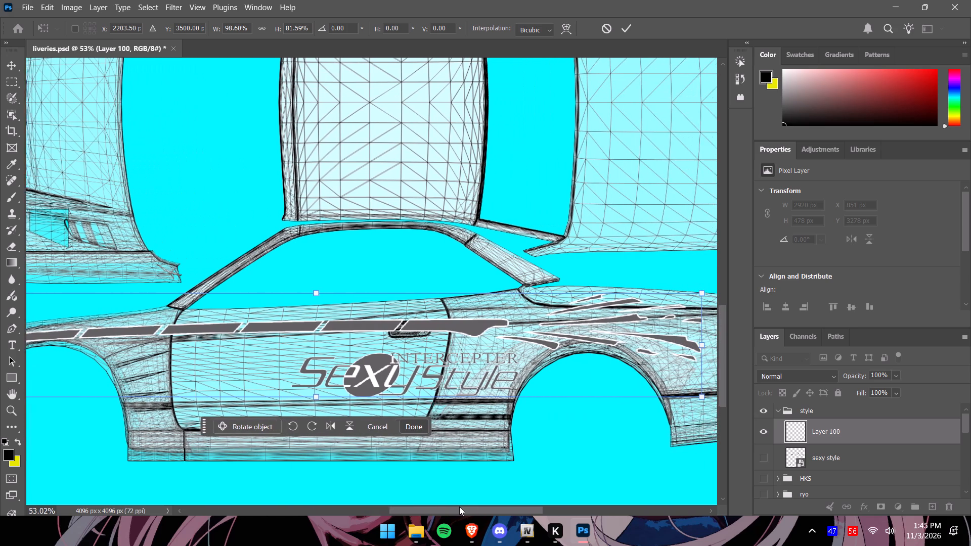
left_click_drag(459, 507, 473, 507)
scroll(450, 422, "down", 7, "alt")
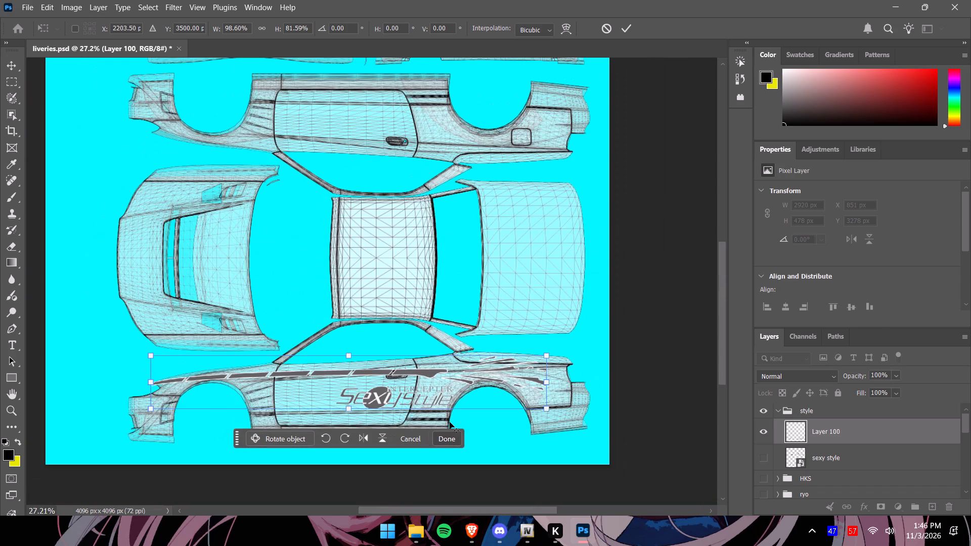
left_click(449, 439)
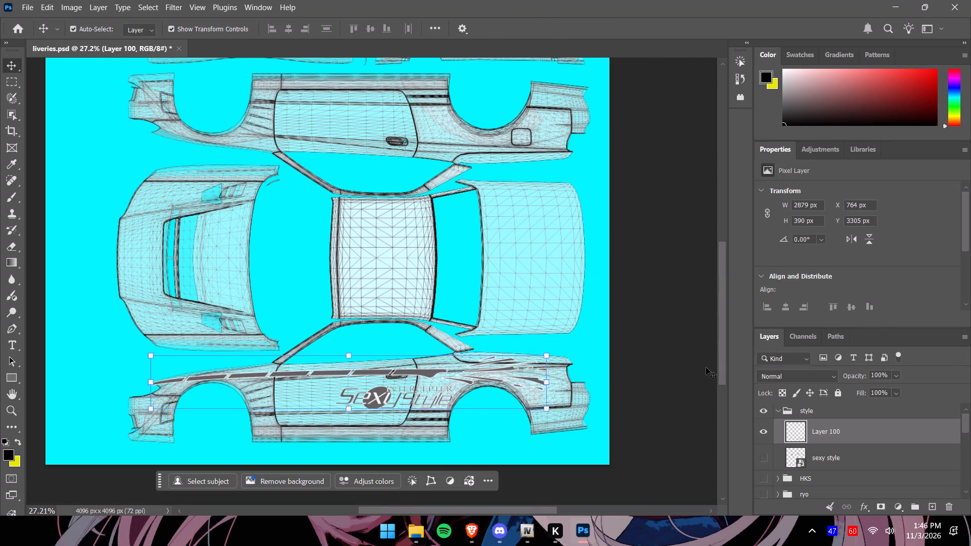
left_click(719, 368)
left_click(701, 372)
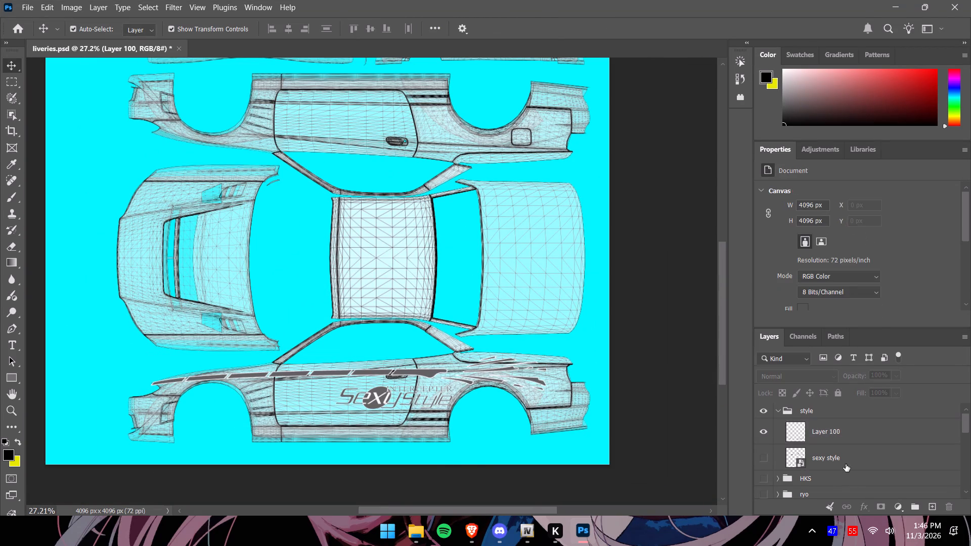
Show the sexy style layer, copy its upper side decals onto a new layer using a rectangular selection, and hide the original again.
left_click(846, 464)
left_click(763, 458)
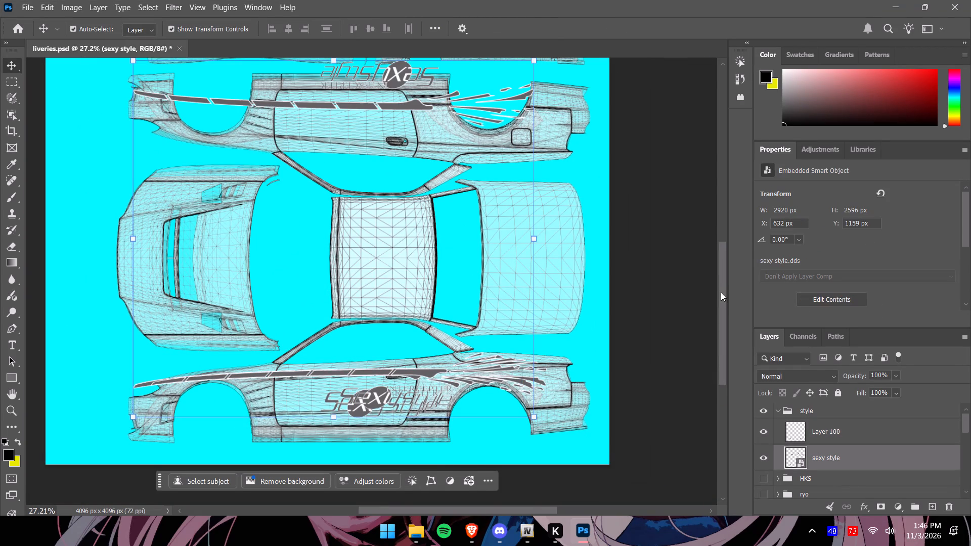
left_click_drag(721, 292, 722, 249)
left_click(13, 80)
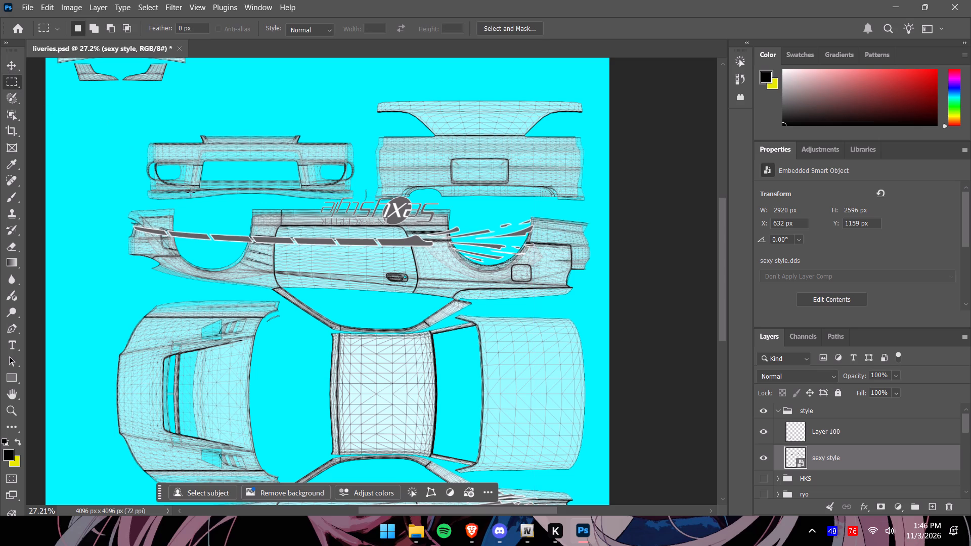
left_click_drag(59, 178, 125, 198)
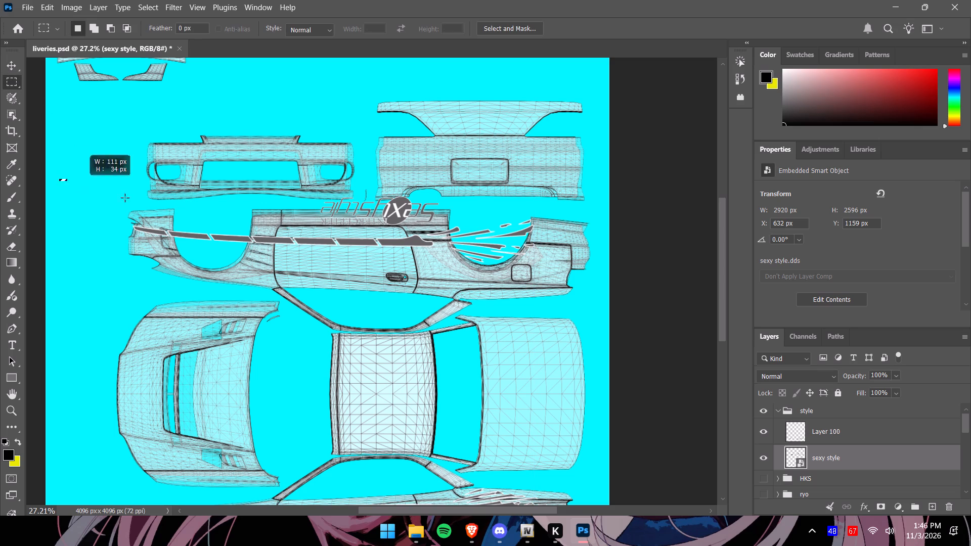
left_click_drag(125, 198, 595, 287)
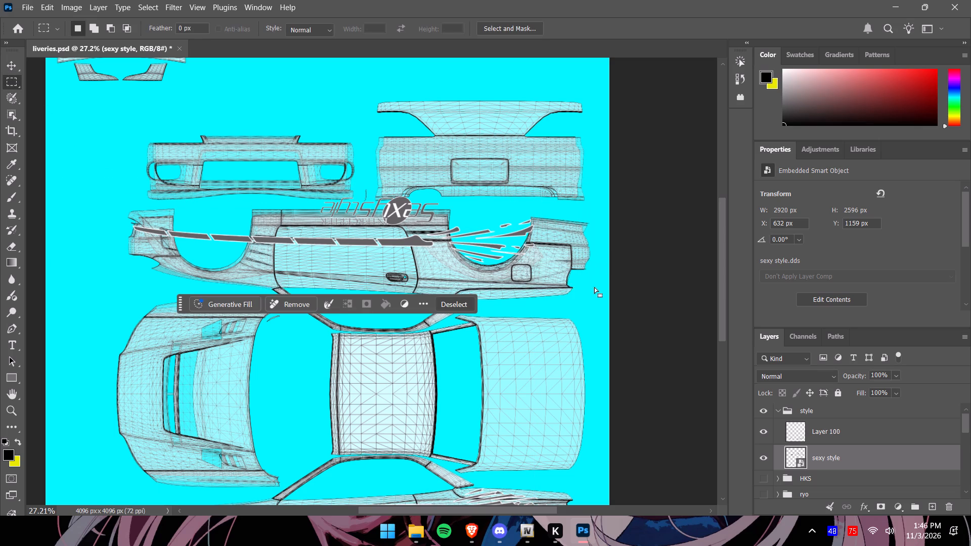
key("ctrl+c")
key("ctrl+v")
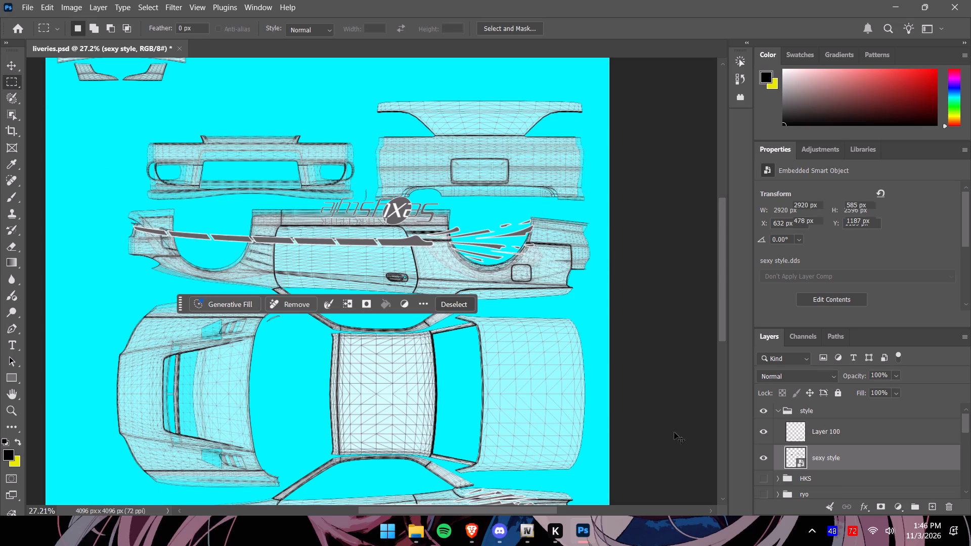
left_click(765, 484)
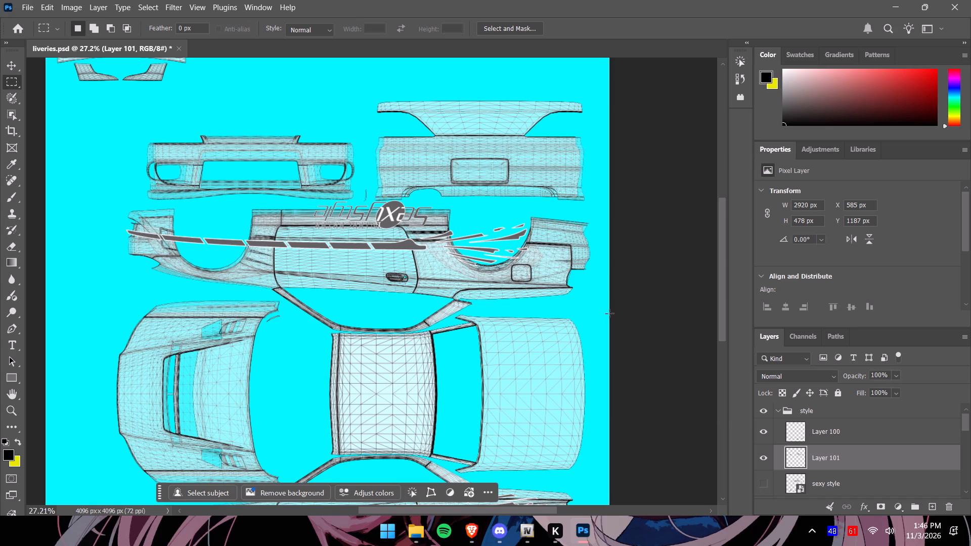
Move the pasted decals onto the upper car side's template, at about X 723 px, Y 1404 px.
left_click(721, 283)
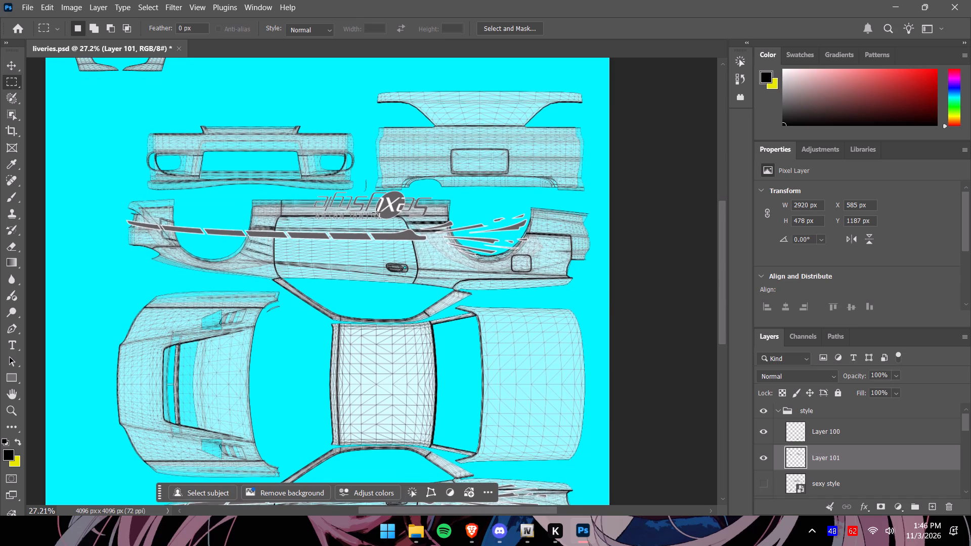
left_click(17, 62)
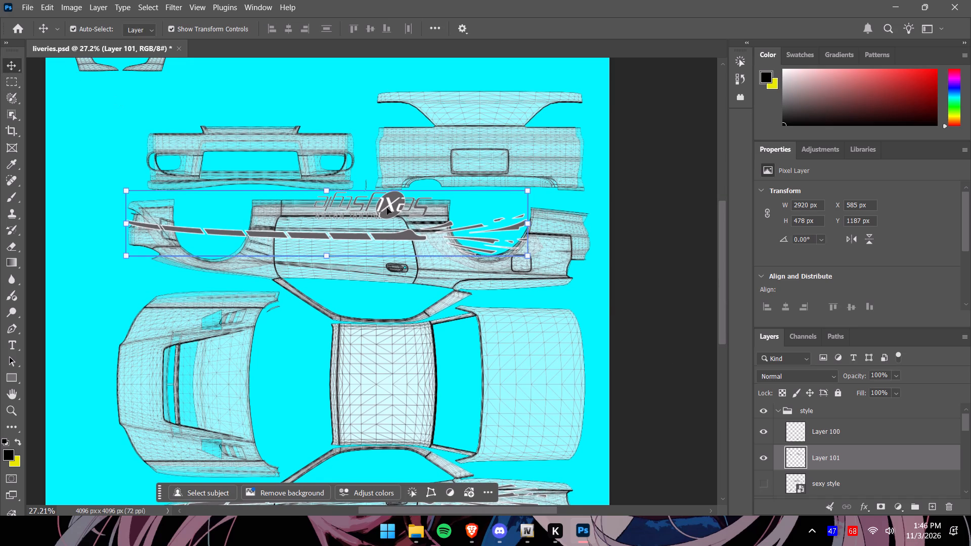
left_click_drag(387, 208, 432, 225)
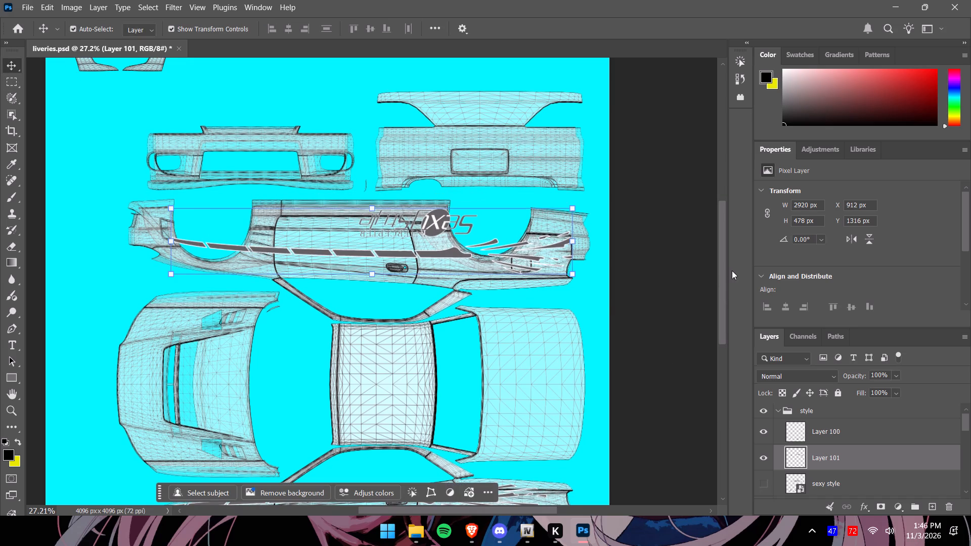
scroll(718, 274, "down", 3, "alt")
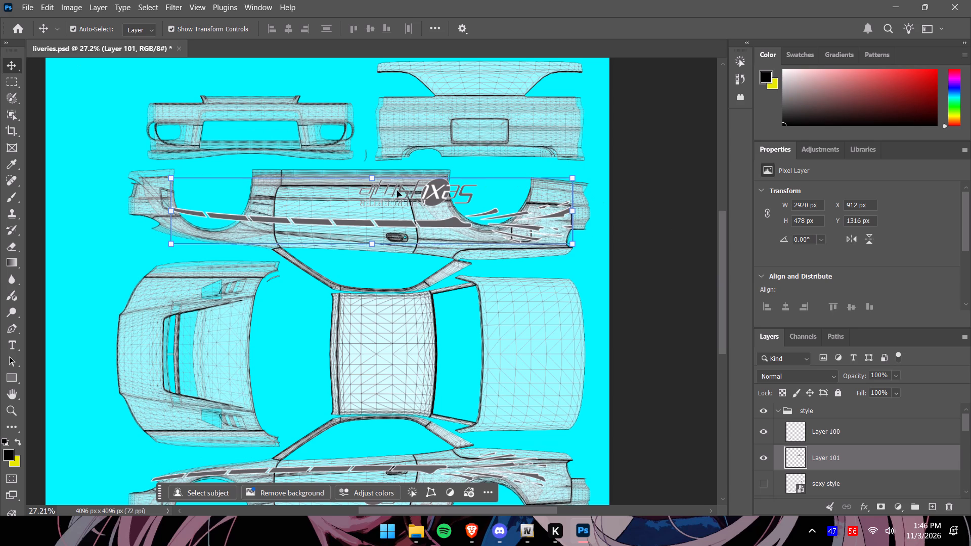
left_click_drag(426, 196, 404, 200)
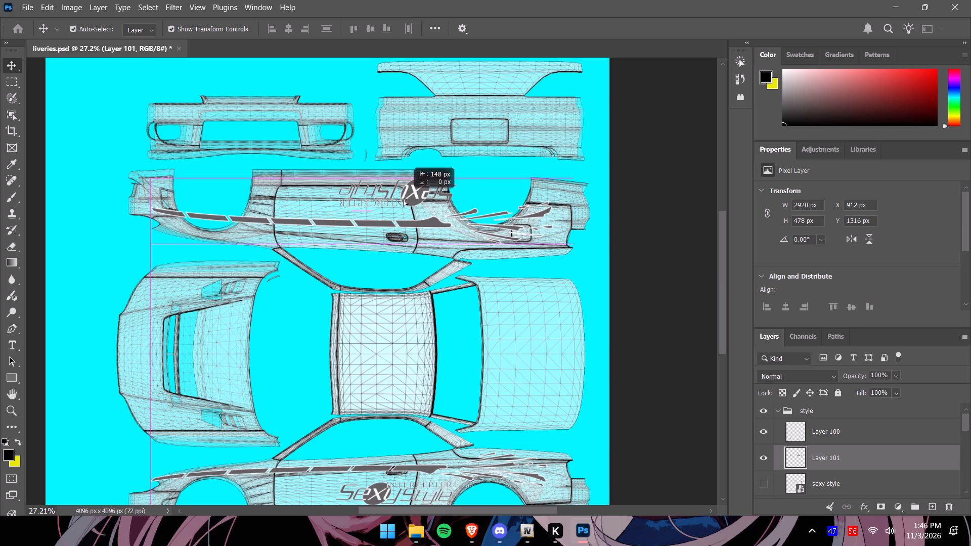
left_click_drag(404, 200, 398, 206)
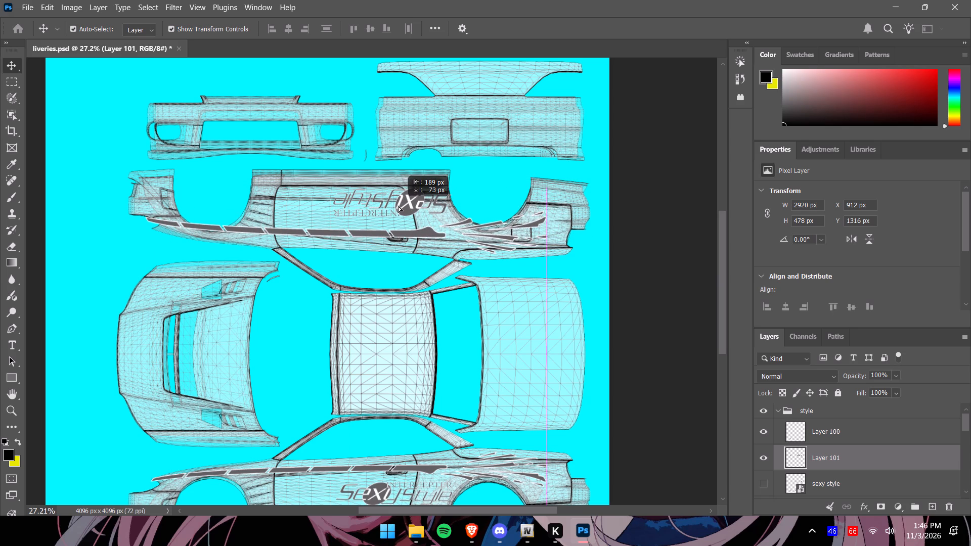
left_click_drag(398, 206, 398, 208)
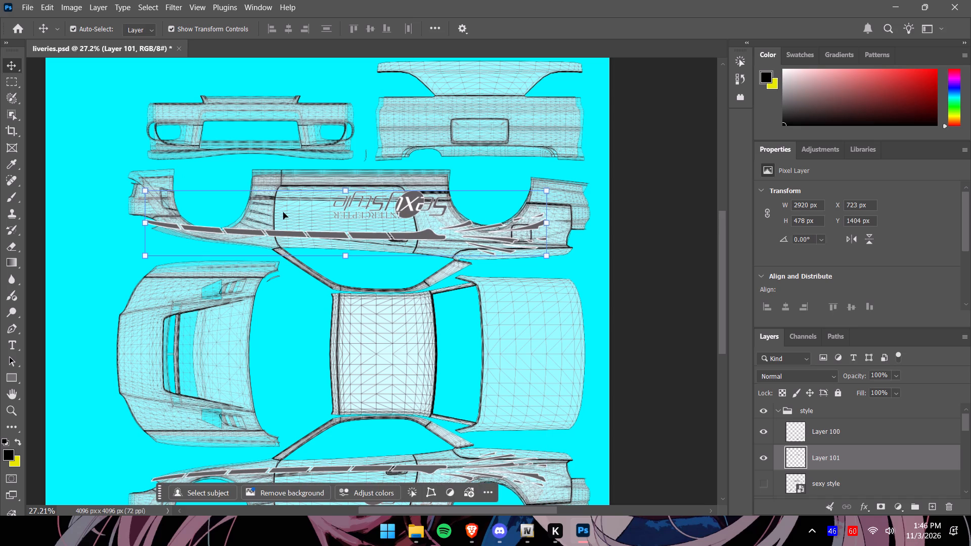
Scale the upper side decals freehand to about 98.6% width and 84% height to follow the body line, and apply the transform.
left_click(347, 257)
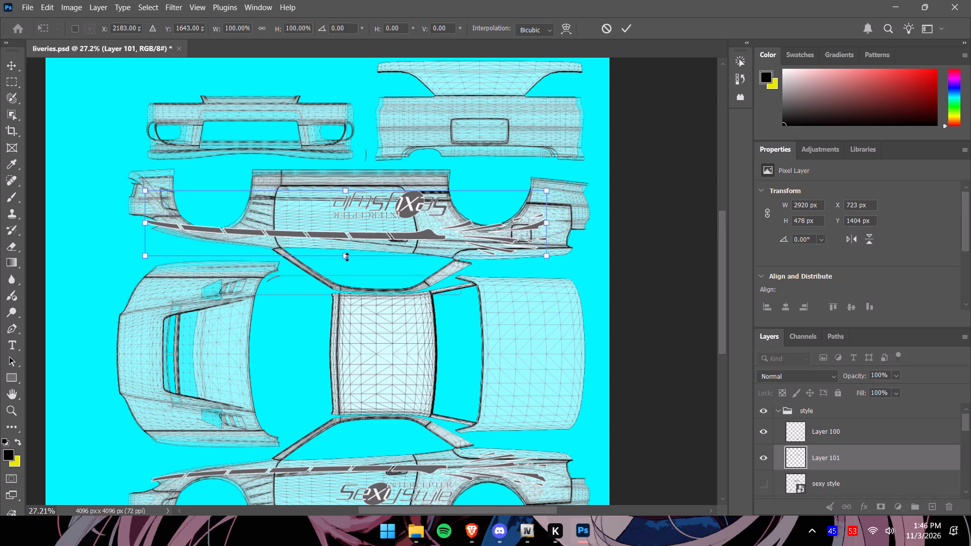
left_click_drag(717, 303, 721, 310)
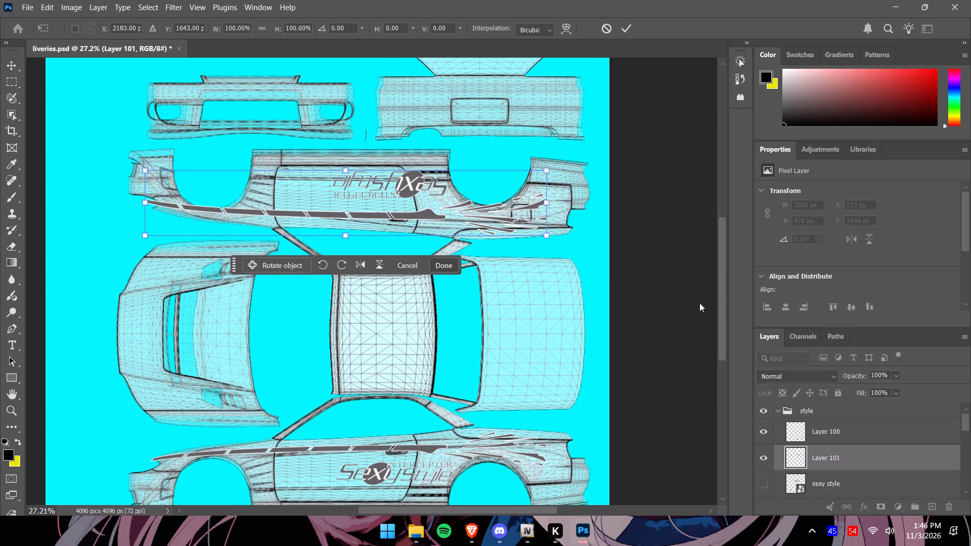
left_click_drag(347, 172, 347, 177)
left_click_drag(344, 171, 346, 182)
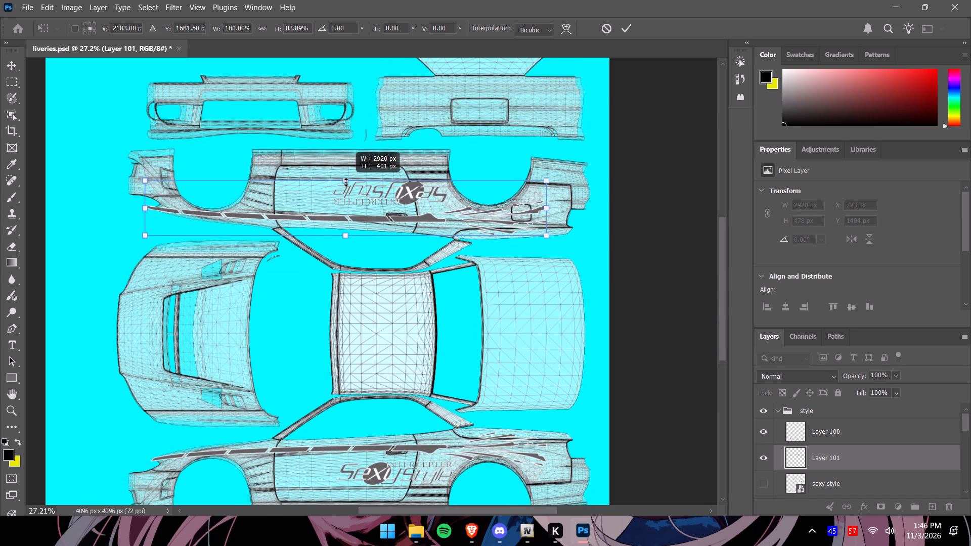
left_click_drag(346, 182, 347, 182)
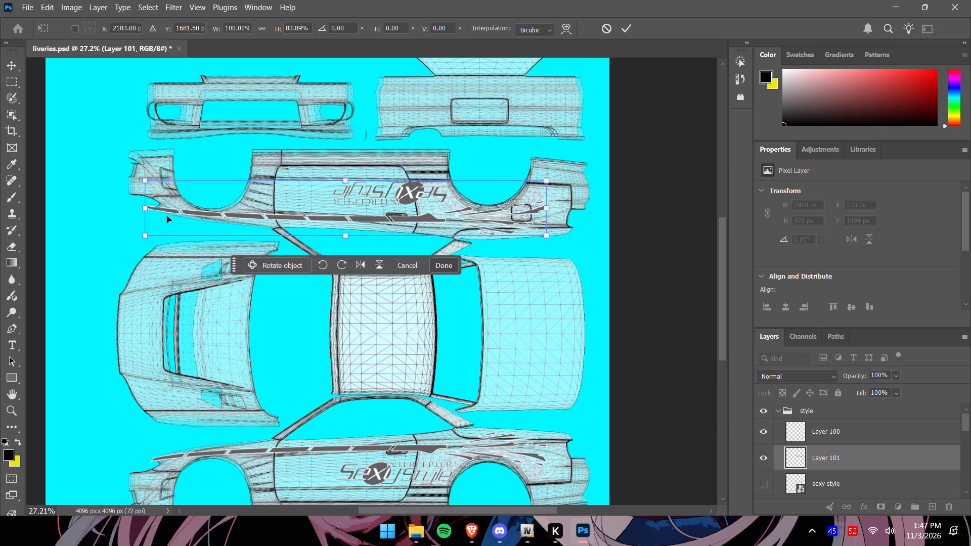
left_click(146, 211)
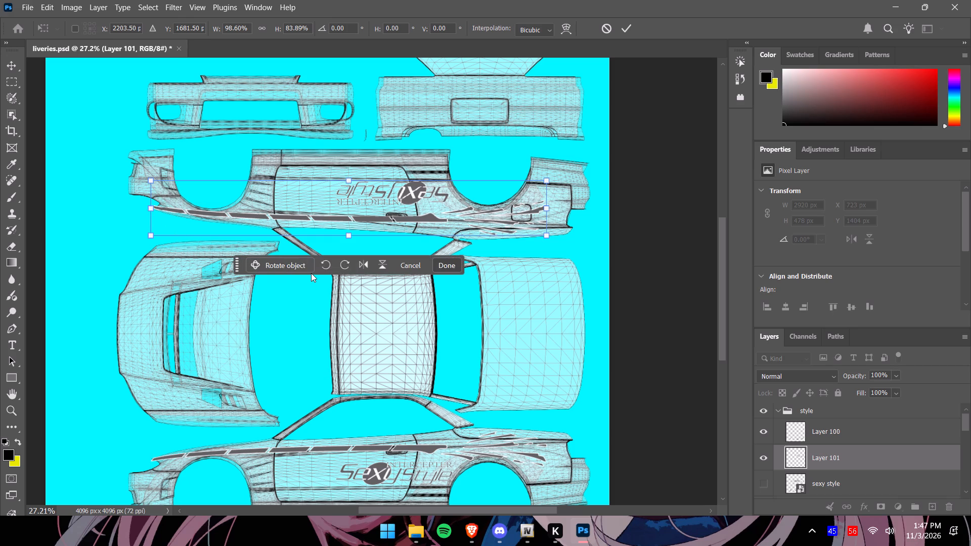
left_click(452, 262)
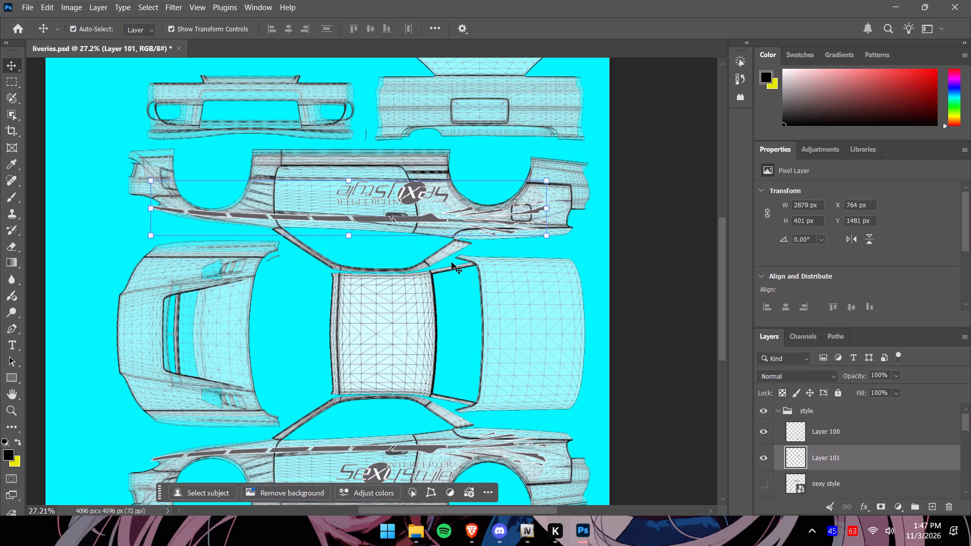
left_click_drag(725, 282, 724, 291)
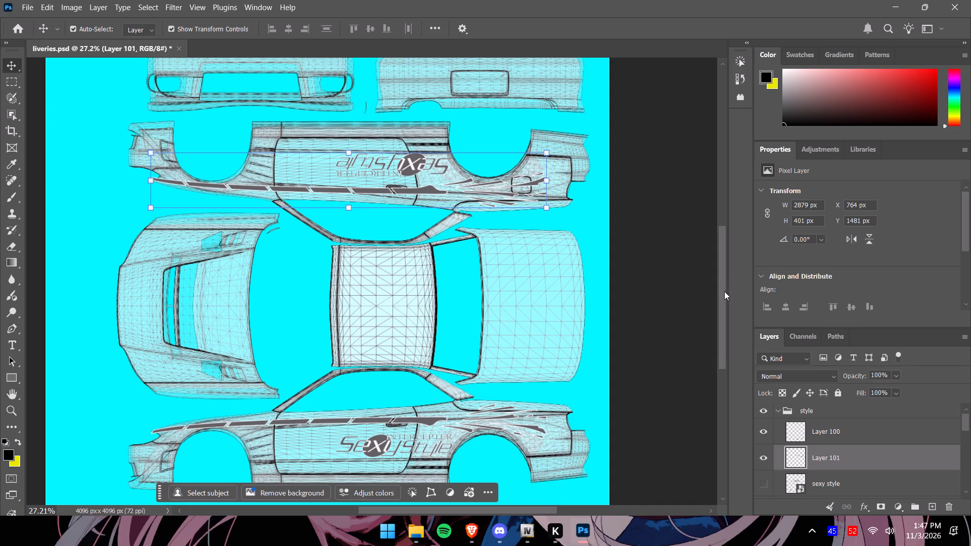
Reduce the upper side decals' height to 383 px from their top edge on Layer 101, apply the transform and deselect the layer.
left_click_drag(724, 291, 723, 288)
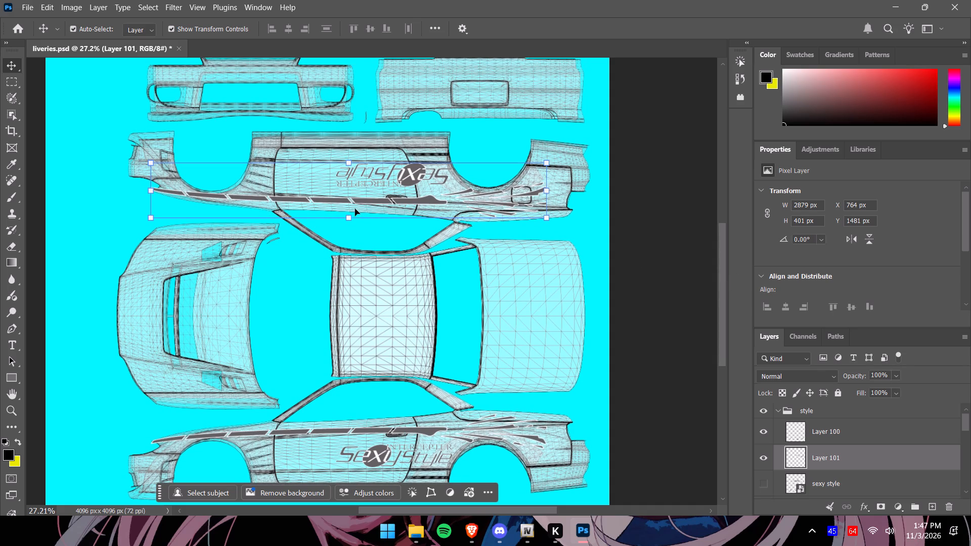
left_click(655, 153)
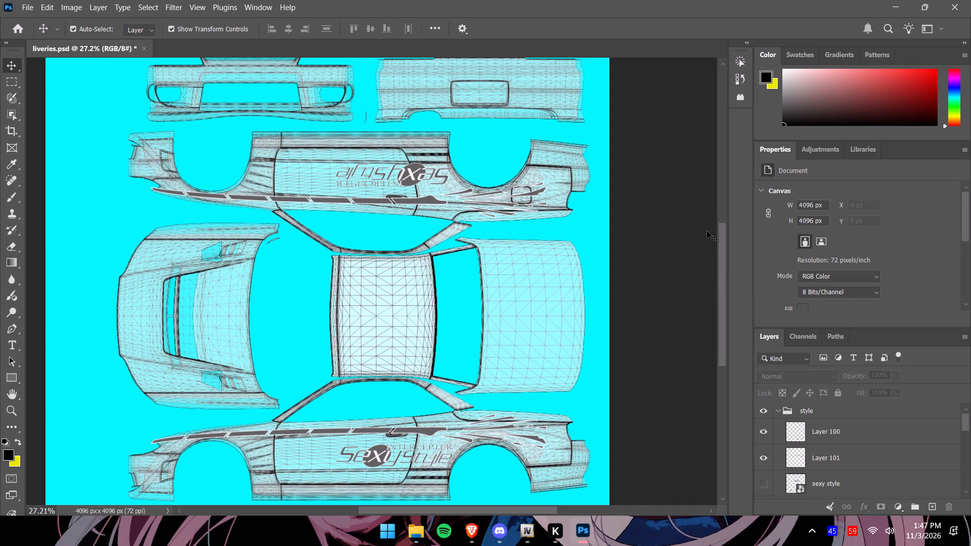
left_click(721, 246)
left_click(832, 455)
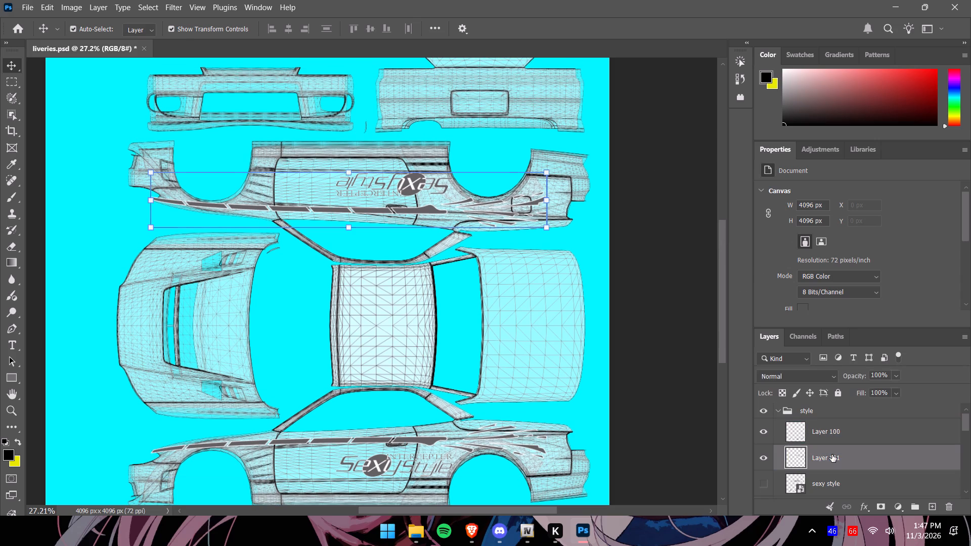
left_click(349, 173)
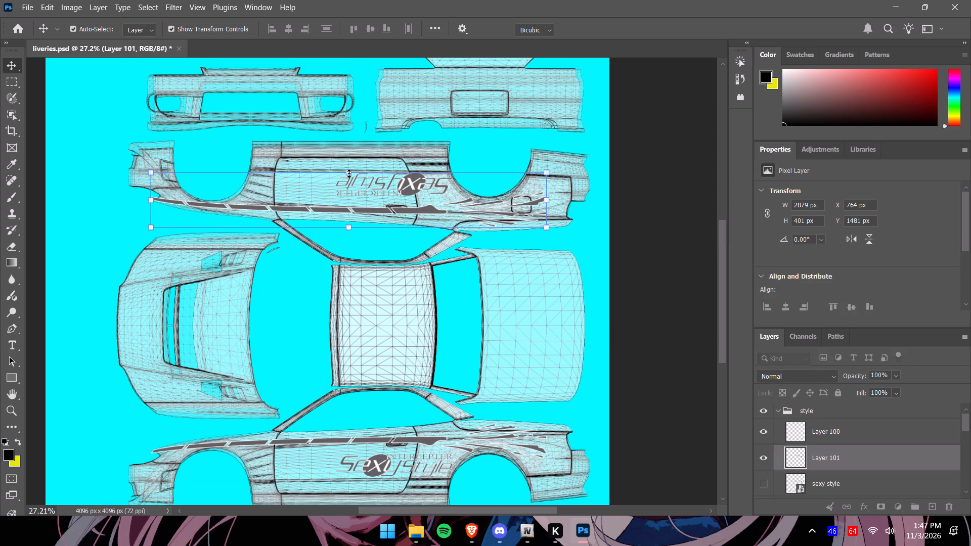
left_click(444, 259)
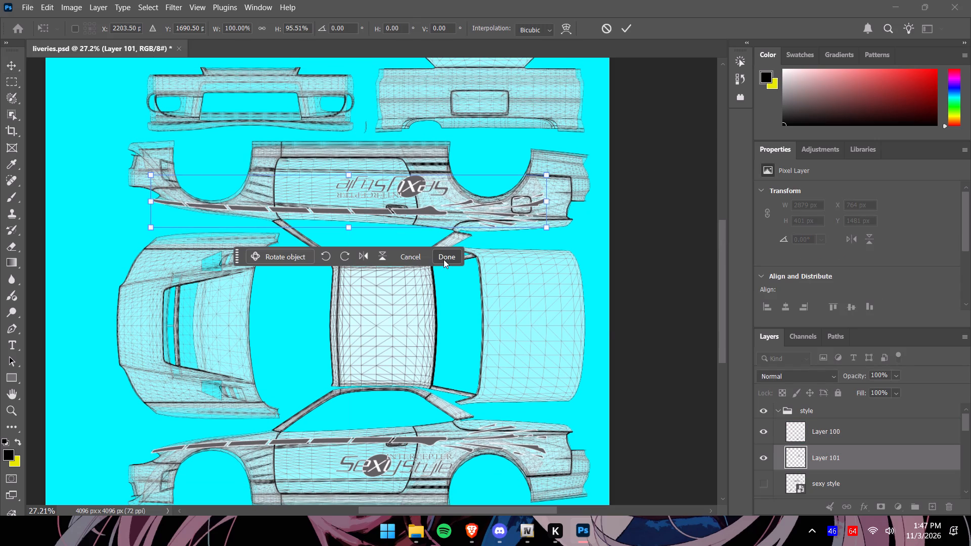
left_click(687, 296)
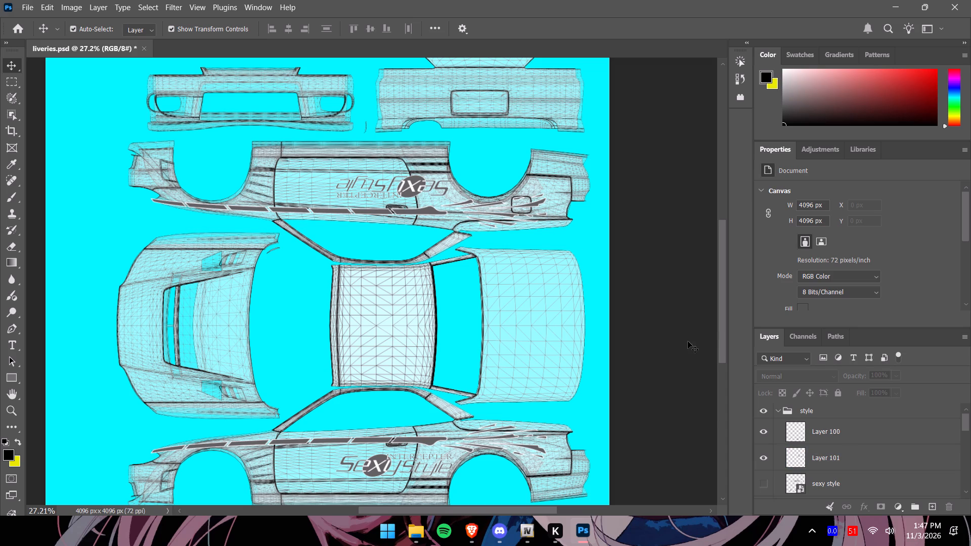
Review both fitted sides, look through the livery groups, and briefly show the Hutao group before hiding it again.
left_click_drag(722, 332, 721, 347)
scroll(700, 333, "down", 2, "alt")
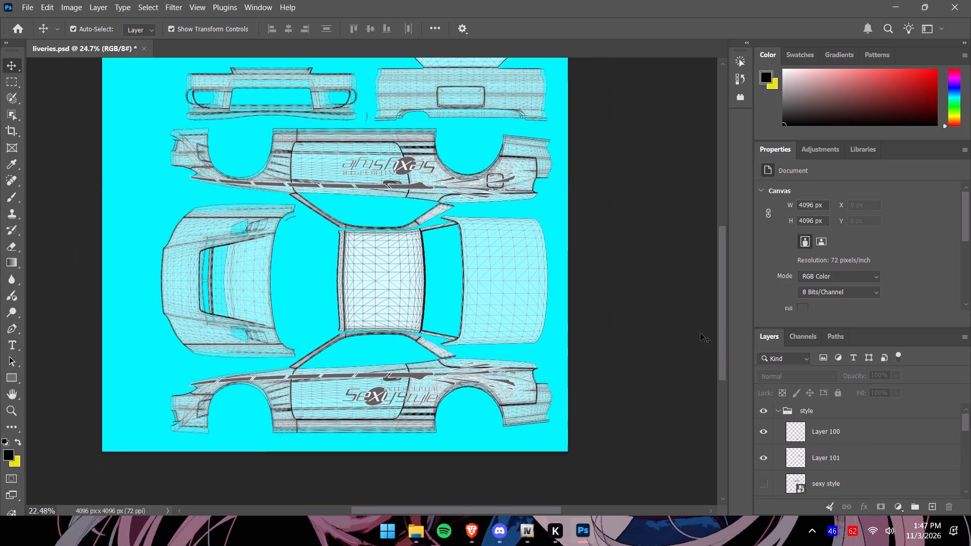
scroll(700, 333, "down", 1, "alt")
left_click_drag(724, 327, 721, 312)
left_click(721, 312)
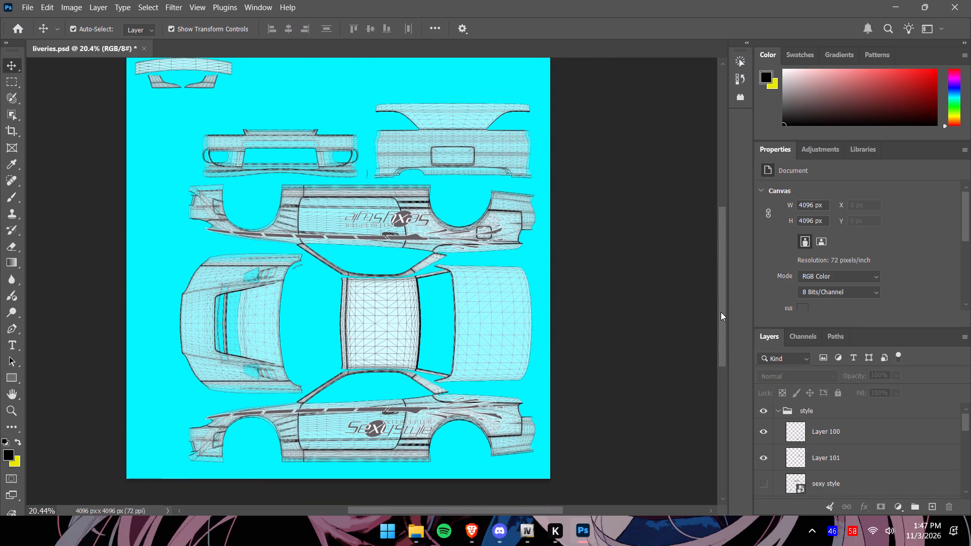
scroll(814, 461, "down", 2)
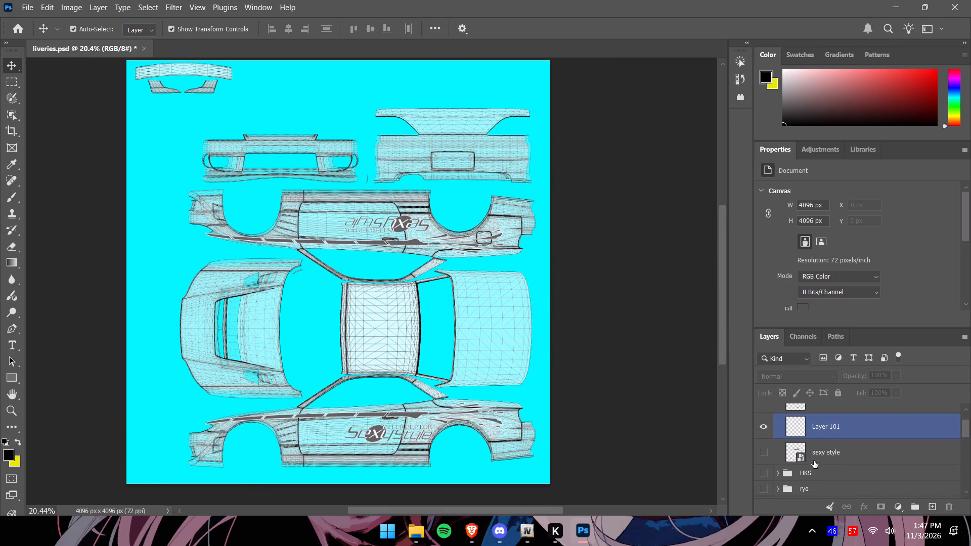
scroll(814, 463, "down", 4)
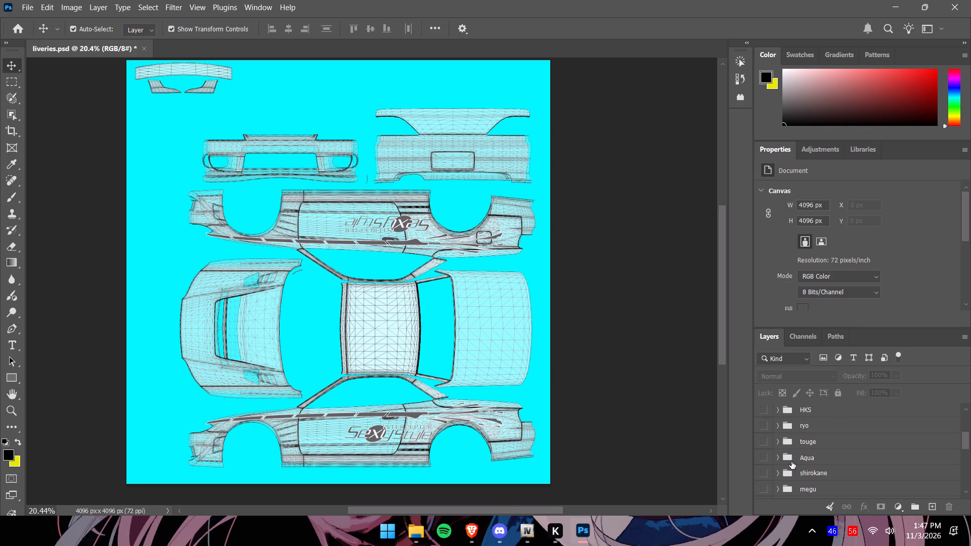
scroll(791, 462, "down", 8)
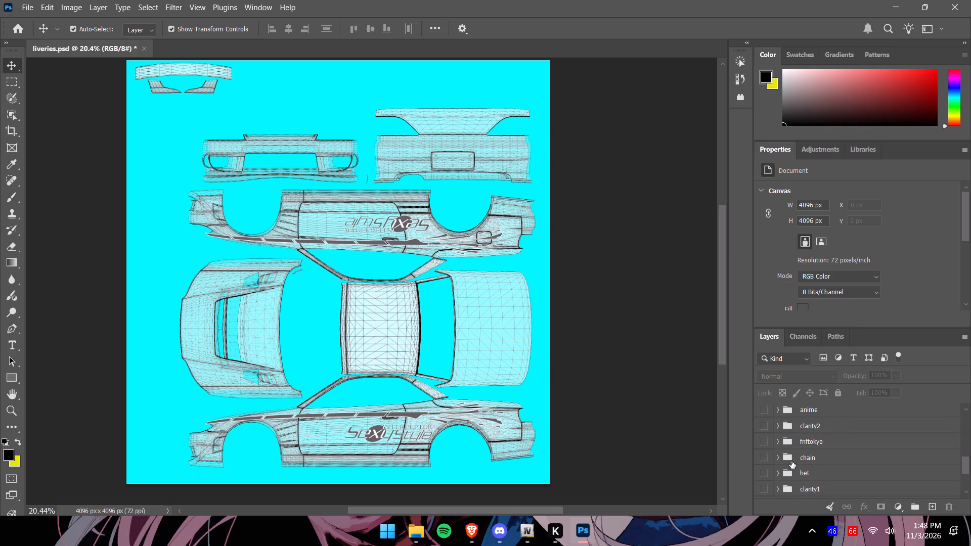
scroll(791, 461, "down", 5)
left_click(765, 449)
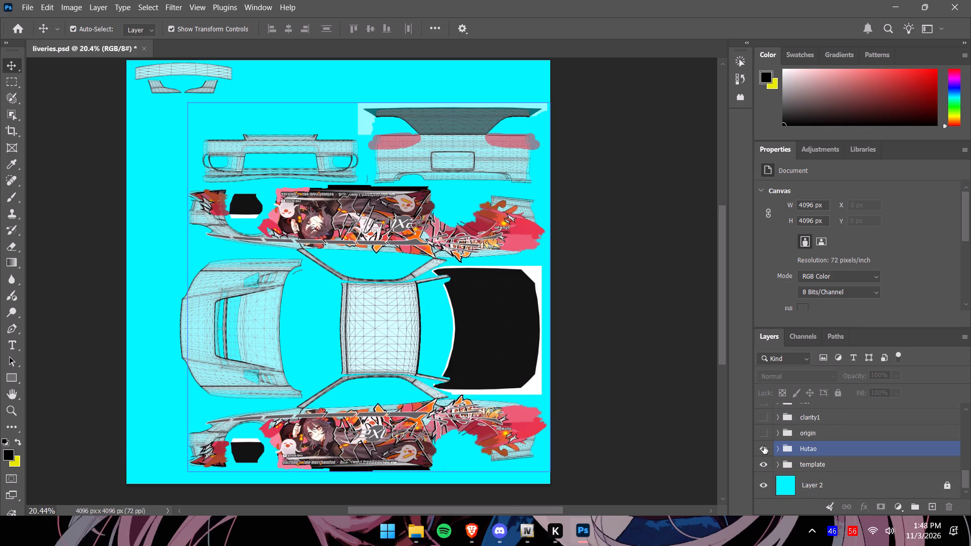
left_click(764, 446)
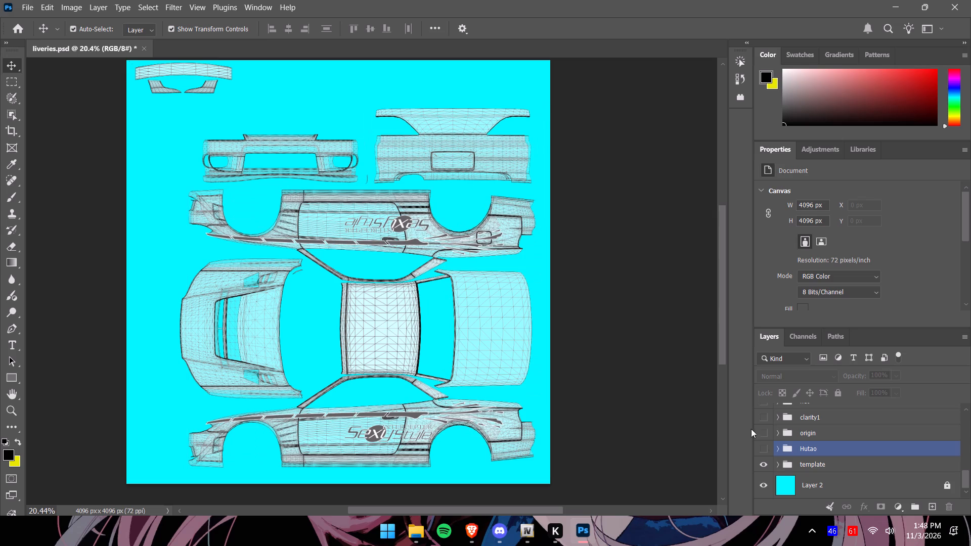
left_click_drag(720, 356, 718, 347)
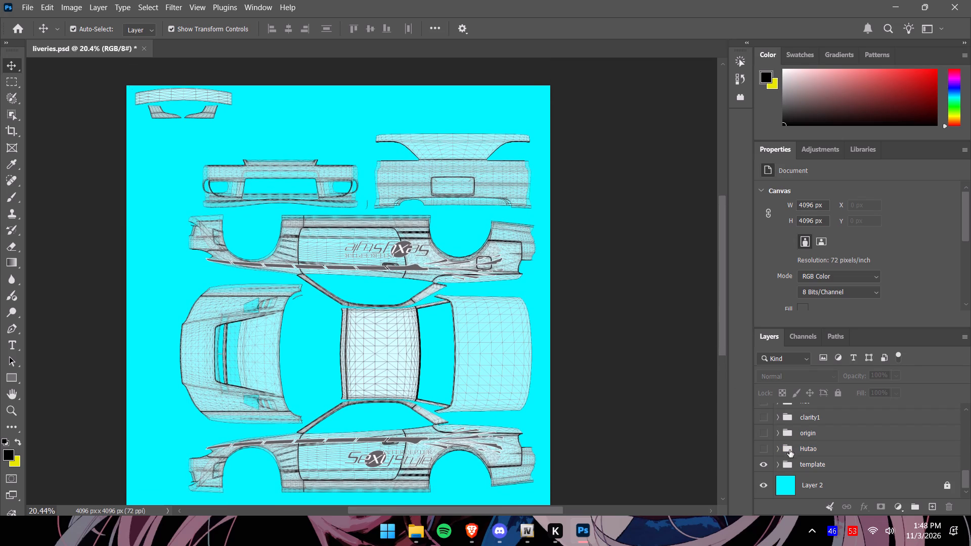
Collapse the finished style group and hide it so only the car template shows.
scroll(782, 462, "up", 12)
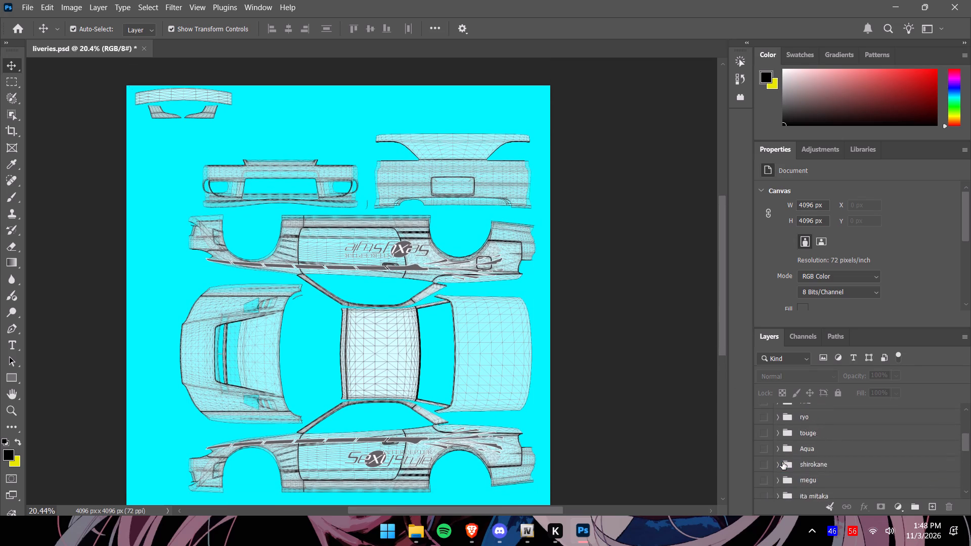
scroll(782, 462, "up", 9)
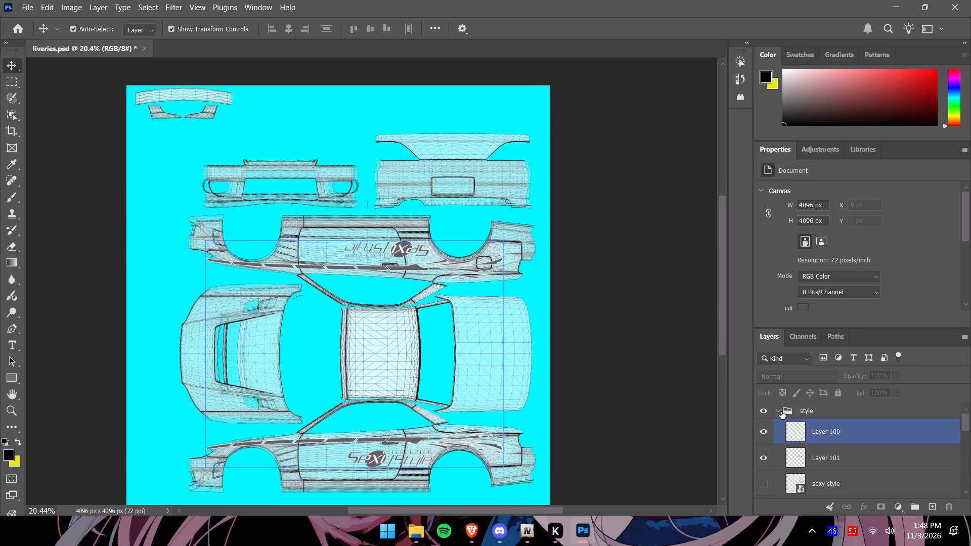
left_click(781, 412)
left_click(776, 412)
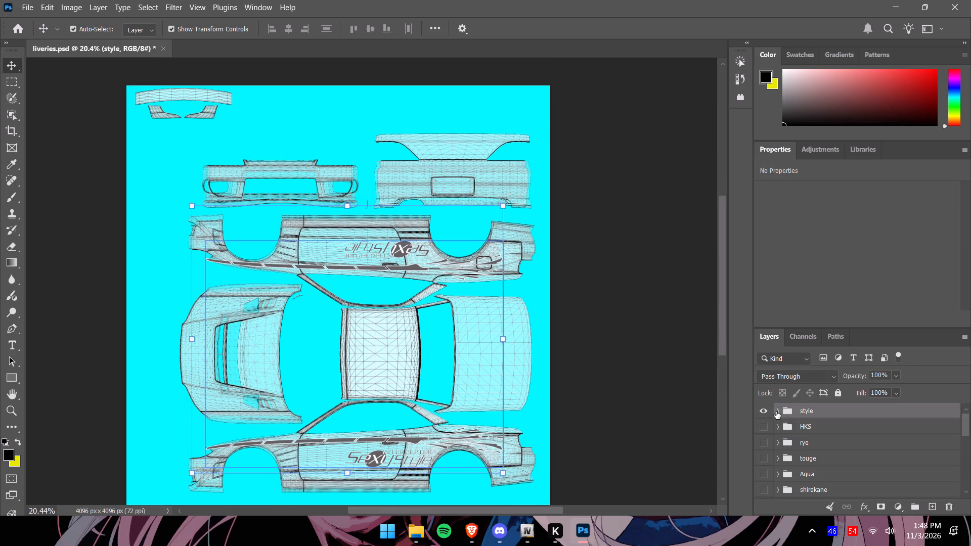
left_click(766, 411)
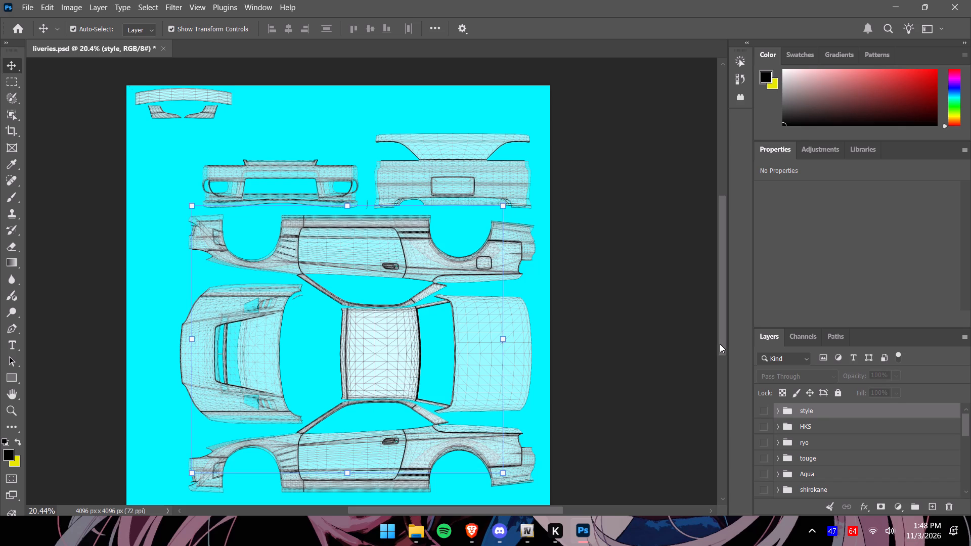
left_click_drag(720, 344, 722, 350)
Place the sinon livery file from the s15varie folder into liveries.psd at its original size and position.
left_click(419, 529)
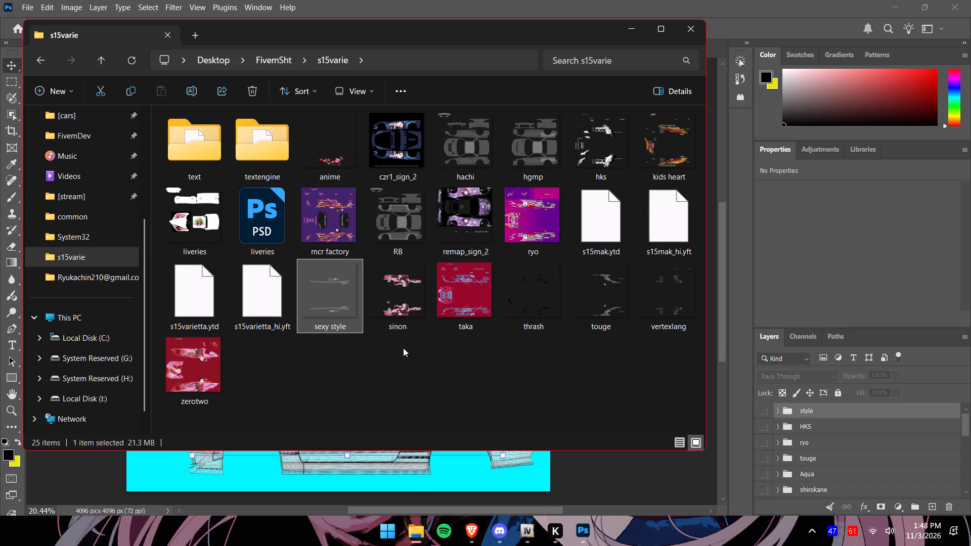
left_click(396, 307)
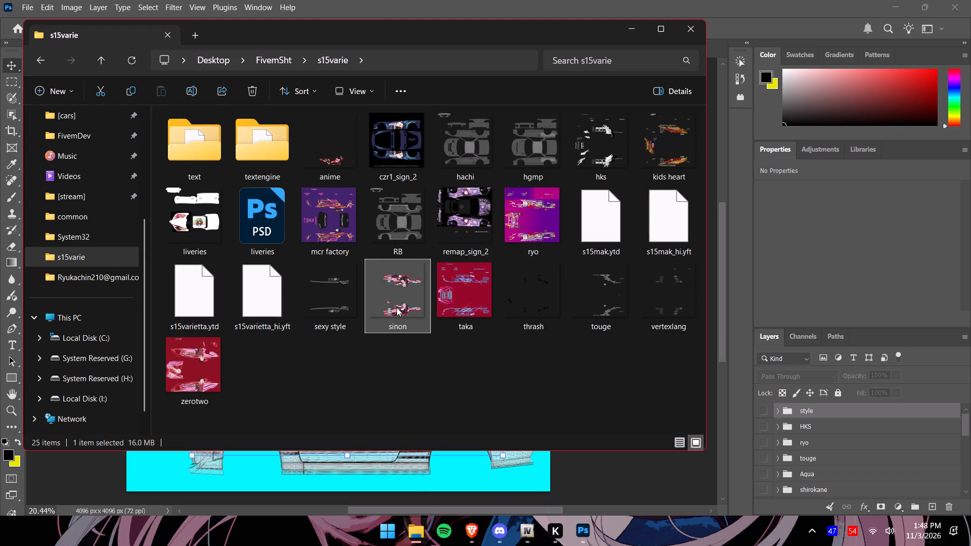
right_click(396, 307)
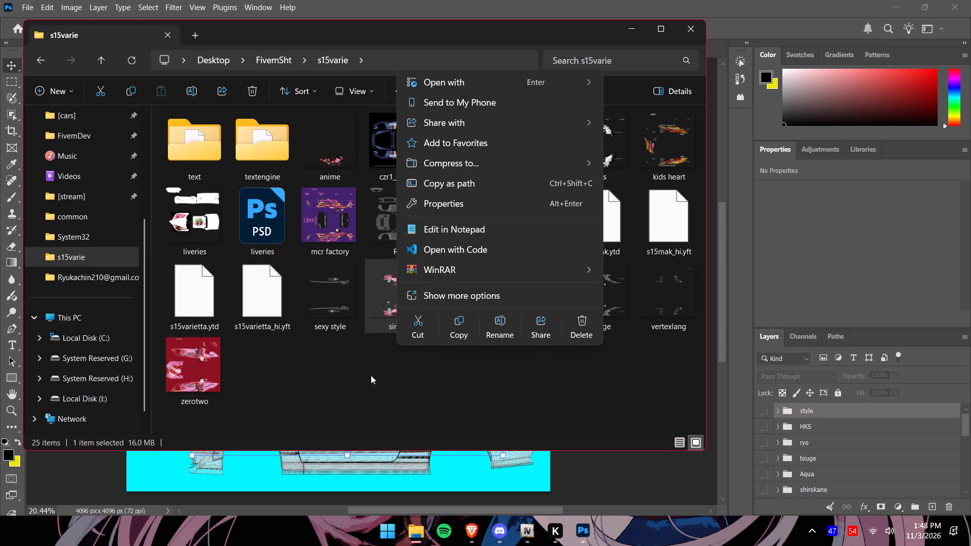
left_click(371, 375)
left_click_drag(399, 301, 503, 486)
left_click(477, 234)
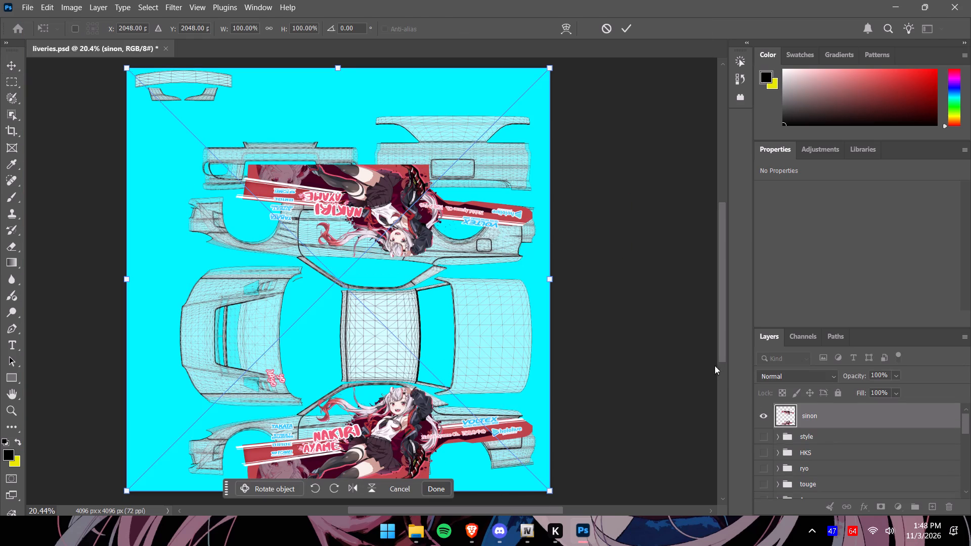
right_click(819, 424)
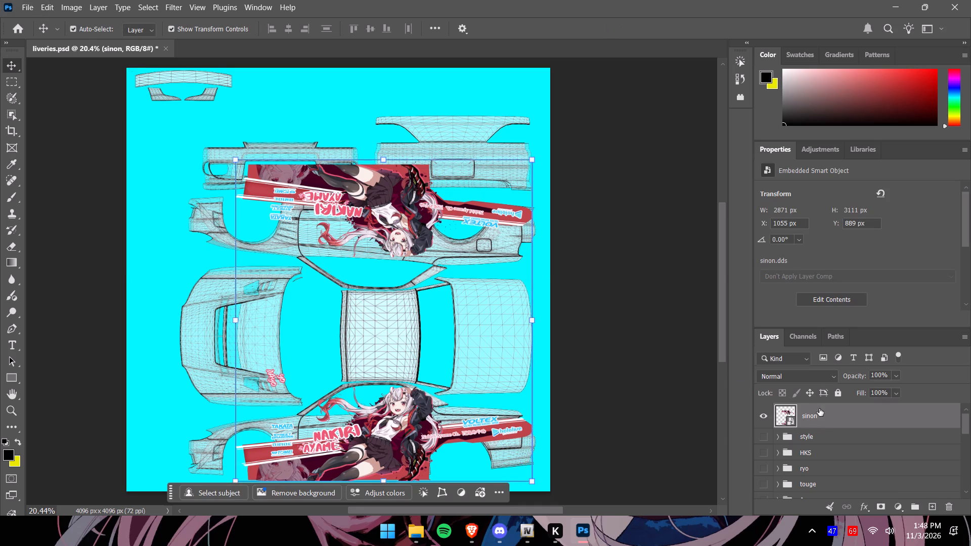
Create a new group named nakiri and move the sinon layer into it.
right_click(836, 413)
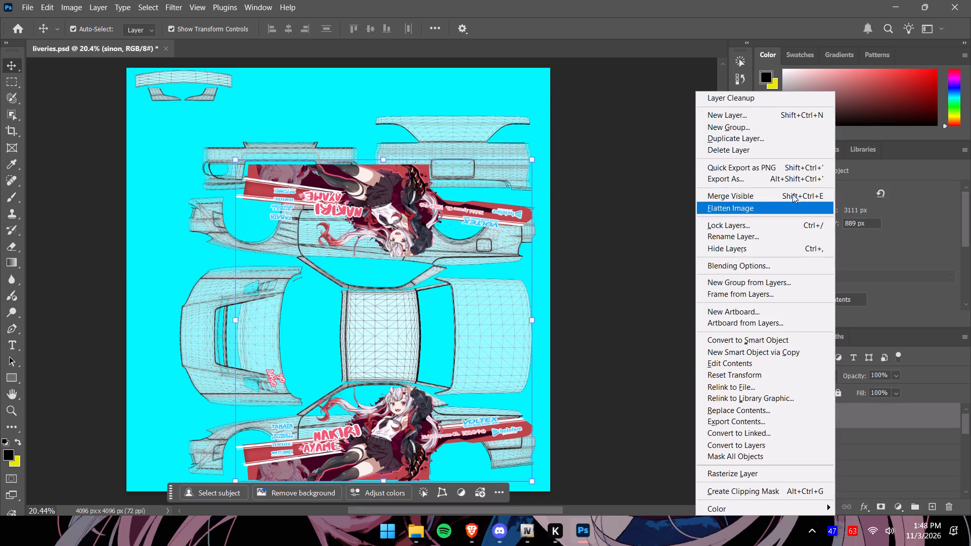
left_click(766, 130)
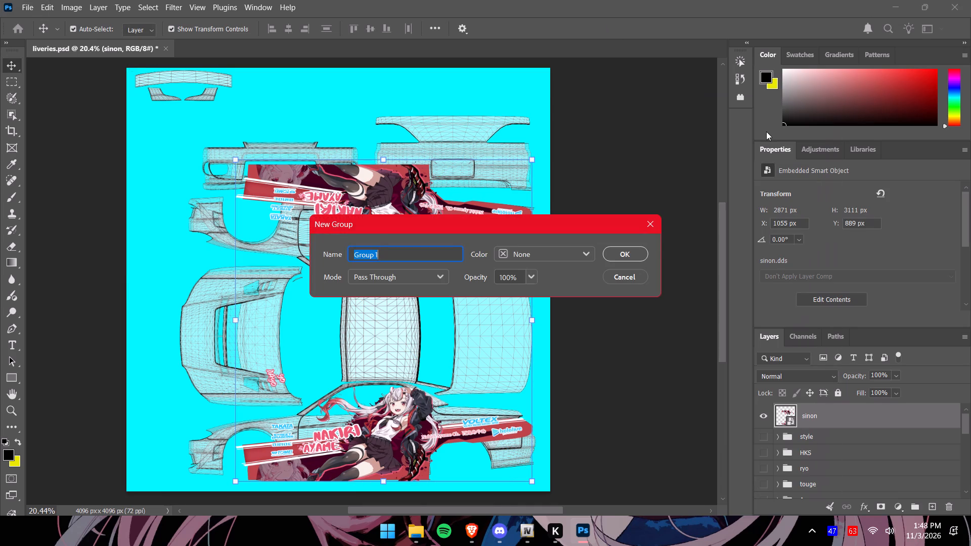
type("nakiri")
key("Return")
left_click_drag(853, 431, 851, 419)
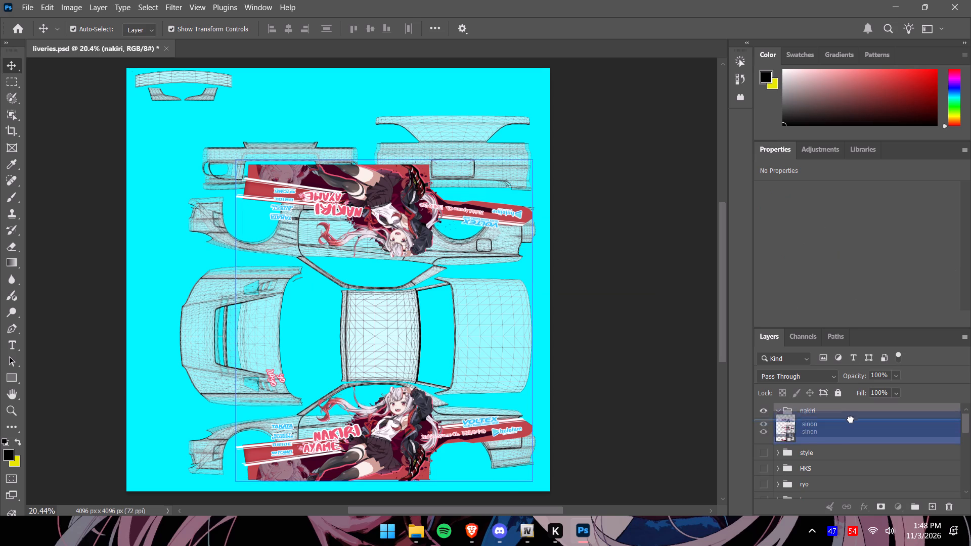
left_click_drag(851, 419, 851, 416)
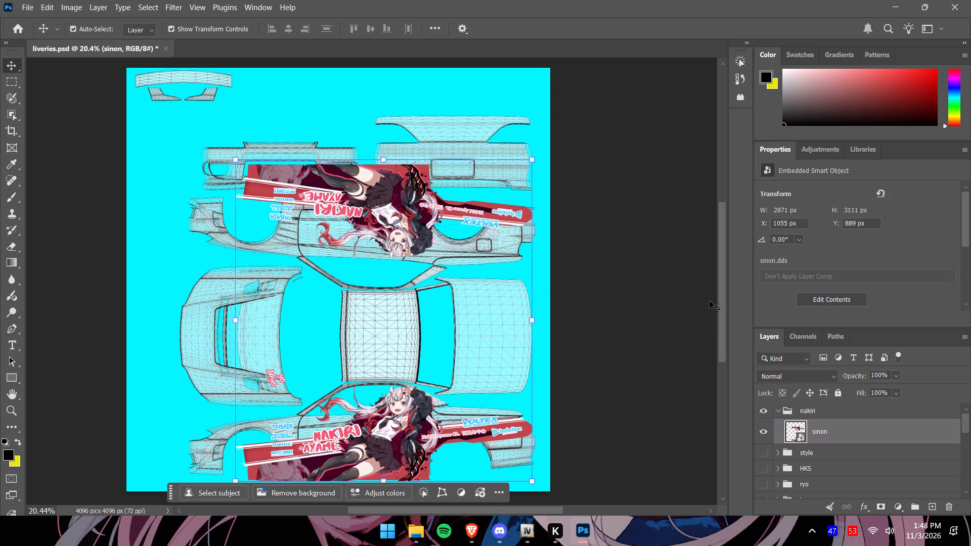
Copy the sinon layer's lower side decals onto a new layer using a rectangular selection, and hide the original sinon layer.
left_click_drag(719, 306, 725, 324)
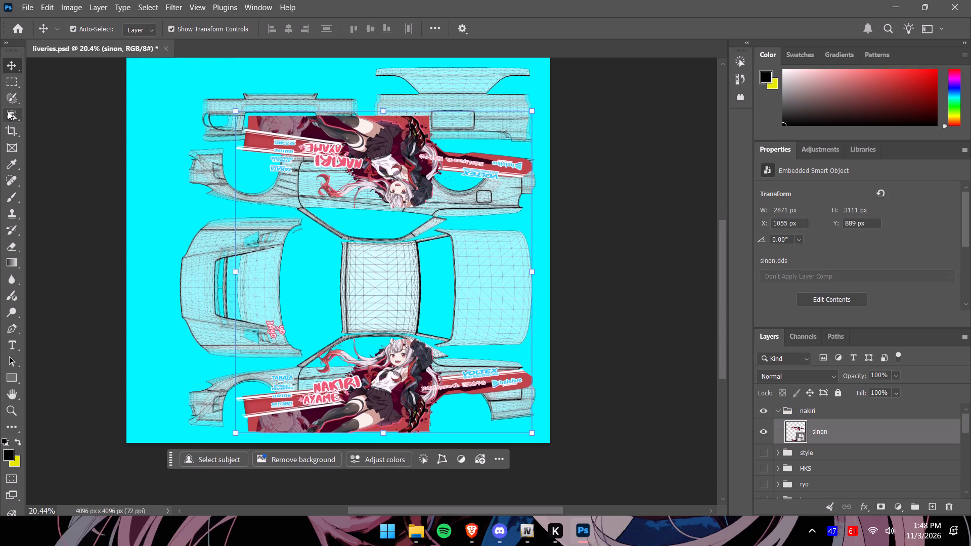
left_click(7, 84)
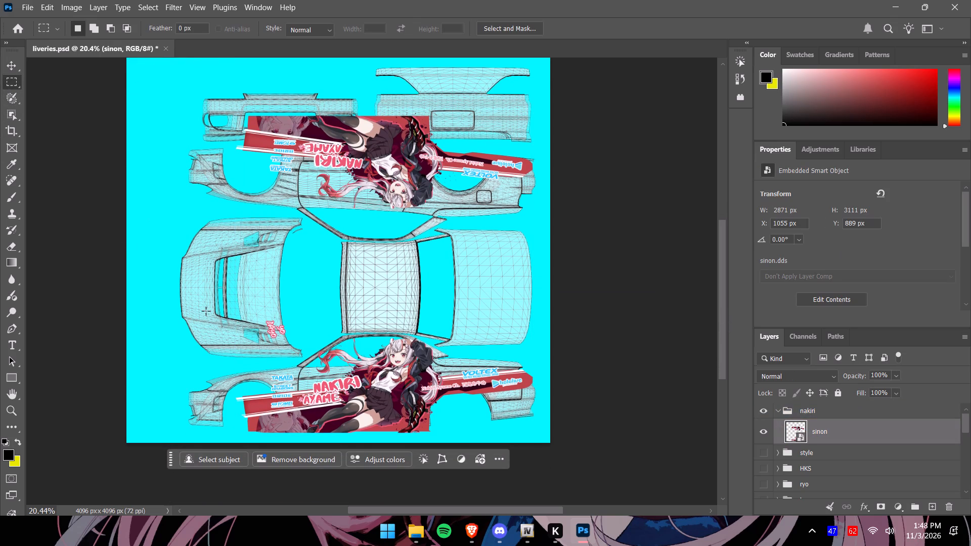
left_click_drag(191, 307, 403, 381)
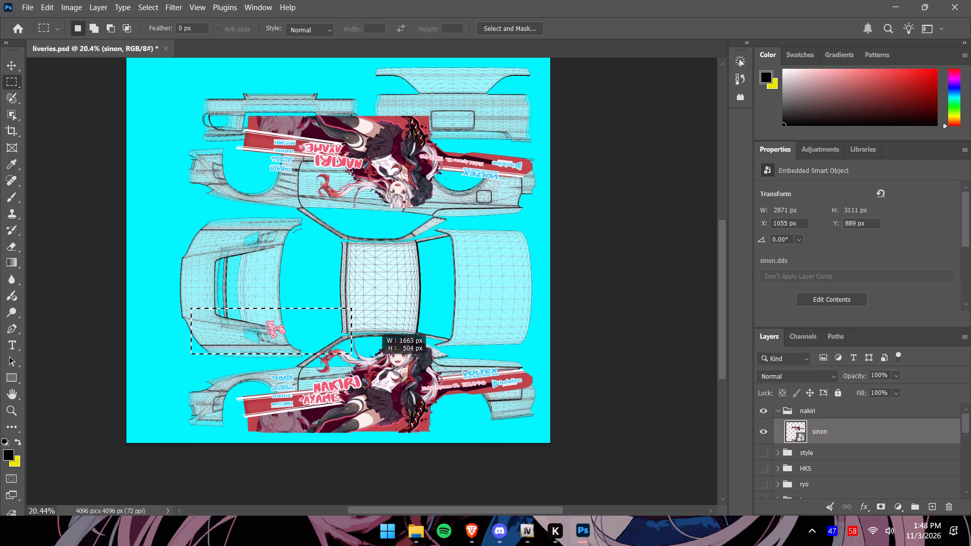
left_click_drag(403, 381, 547, 441)
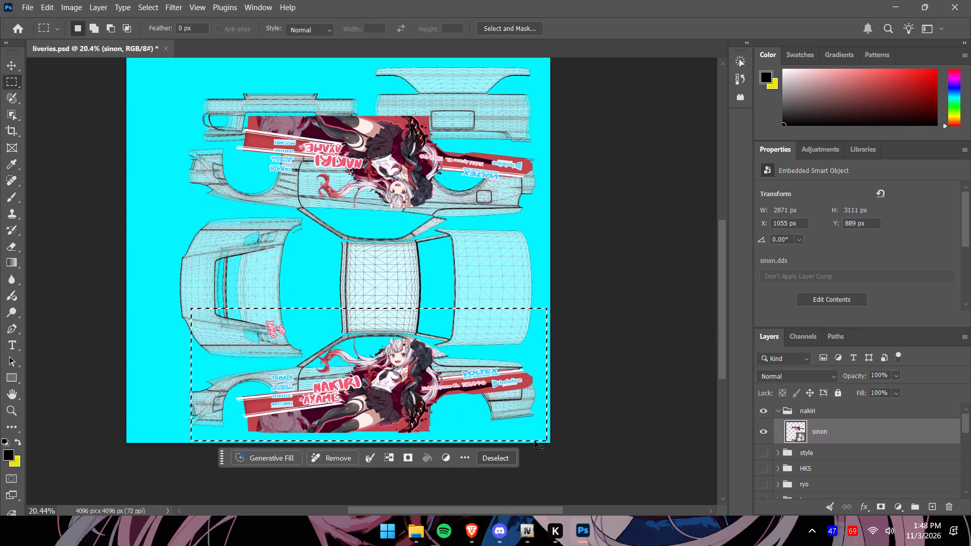
key("ctrl+c")
key("ctrl+v")
left_click(762, 457)
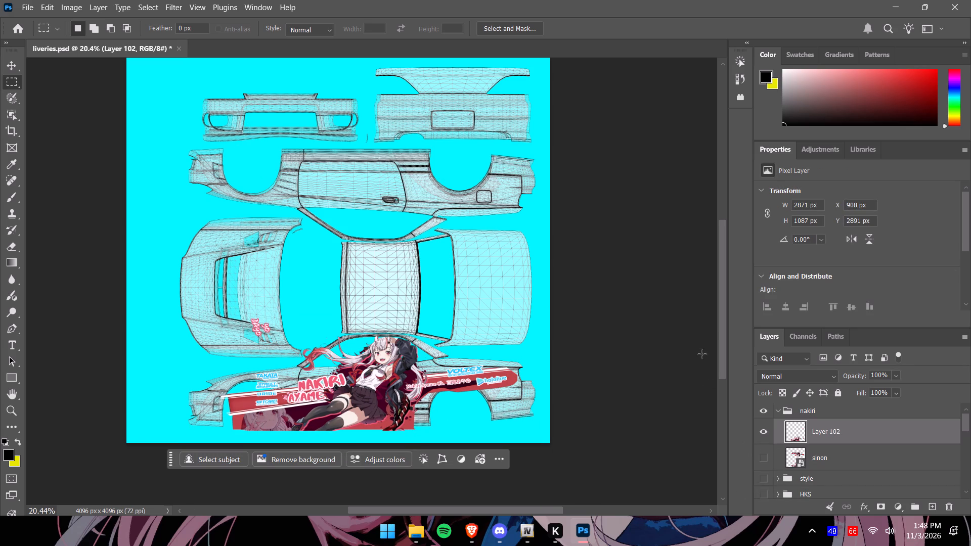
Lower the pasted lower side decal layer's opacity to 73% so the template lines show through.
left_click_drag(719, 354, 722, 363)
left_click(898, 373)
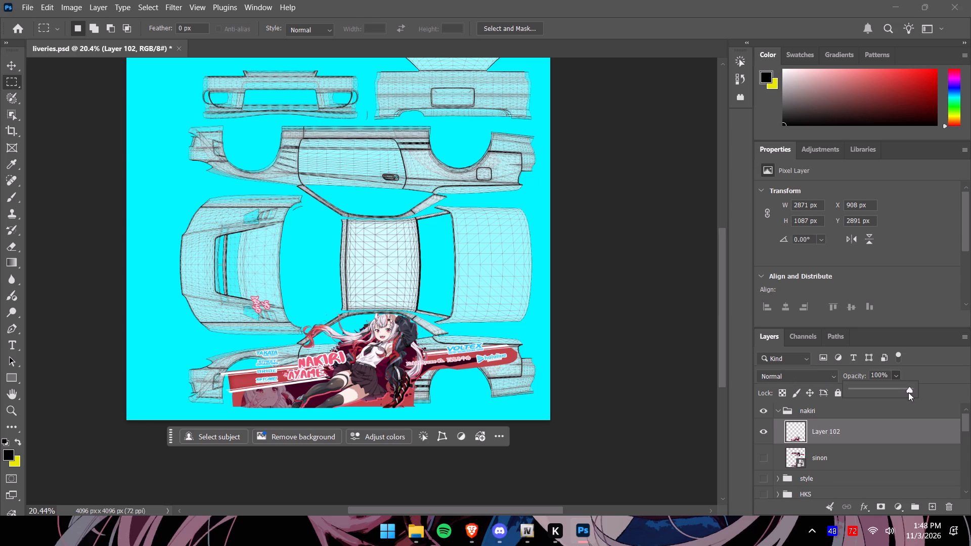
left_click_drag(907, 389, 894, 390)
scroll(252, 327, "up", 4, "alt")
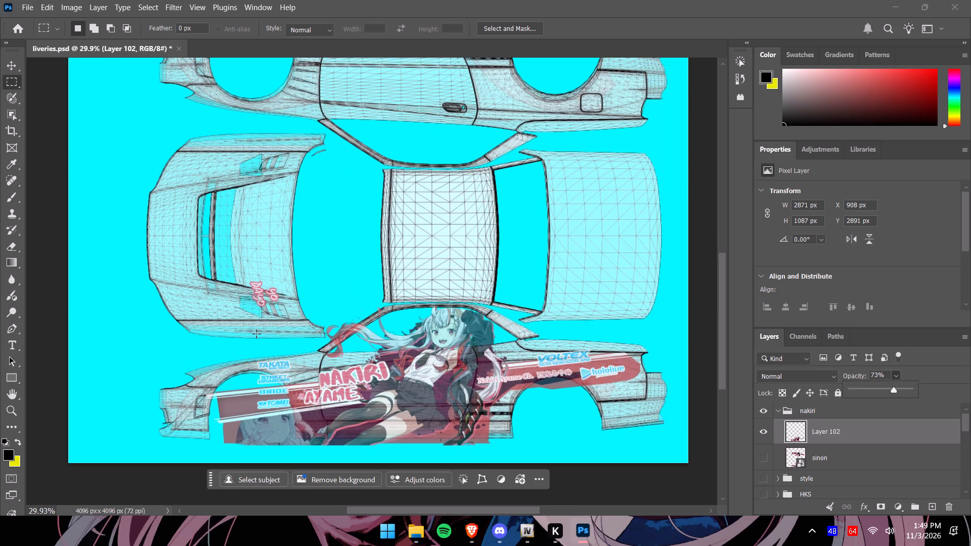
Squash the lower side decal layer to about 2476 × 733 px and nudge it to fit the lower side panel.
scroll(256, 334, "up", 3, "alt")
scroll(257, 334, "down", 1, "alt")
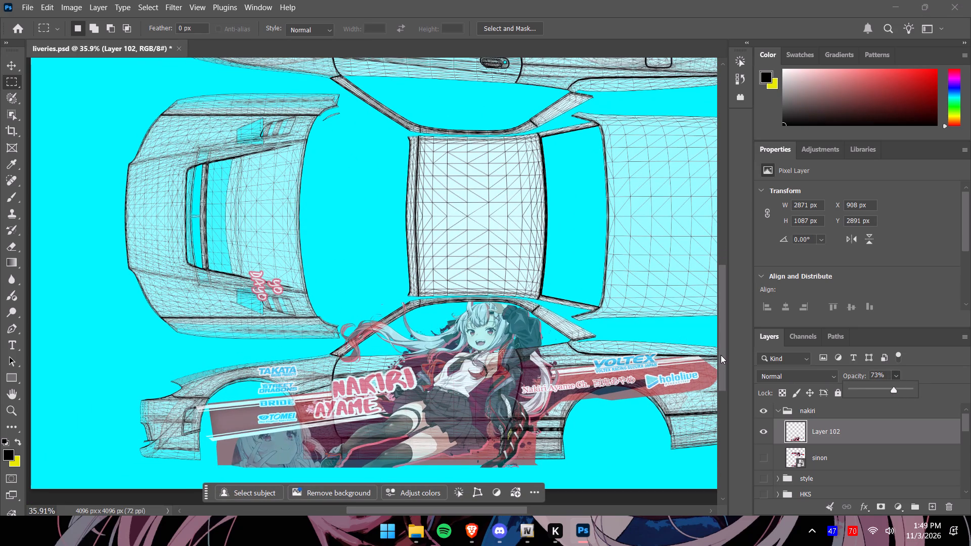
left_click_drag(721, 355, 721, 366)
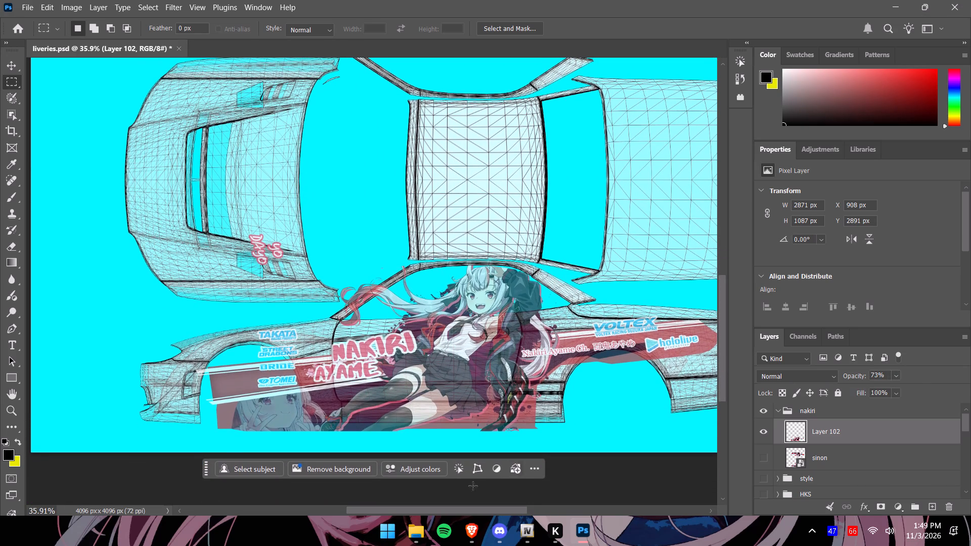
left_click_drag(481, 512, 494, 512)
scroll(468, 406, "down", 1, "alt")
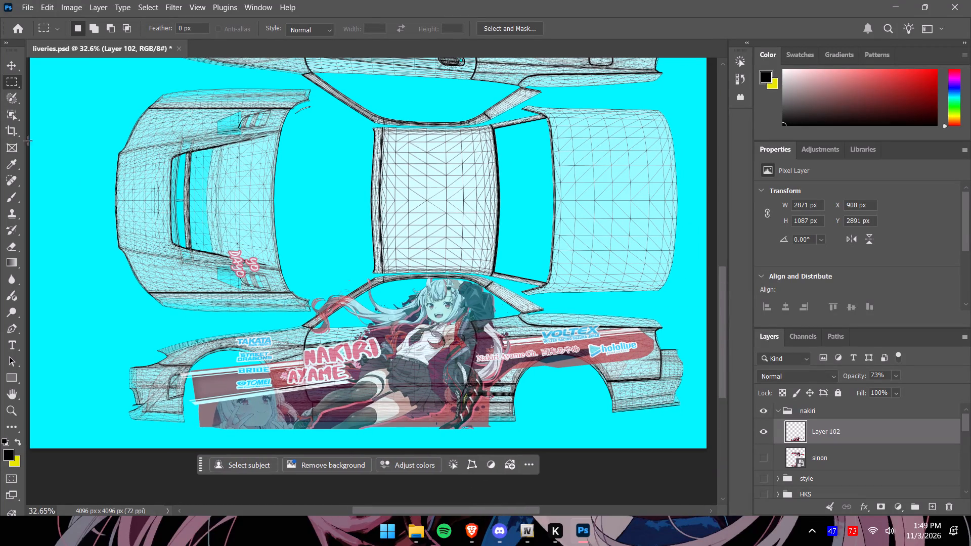
left_click(9, 65)
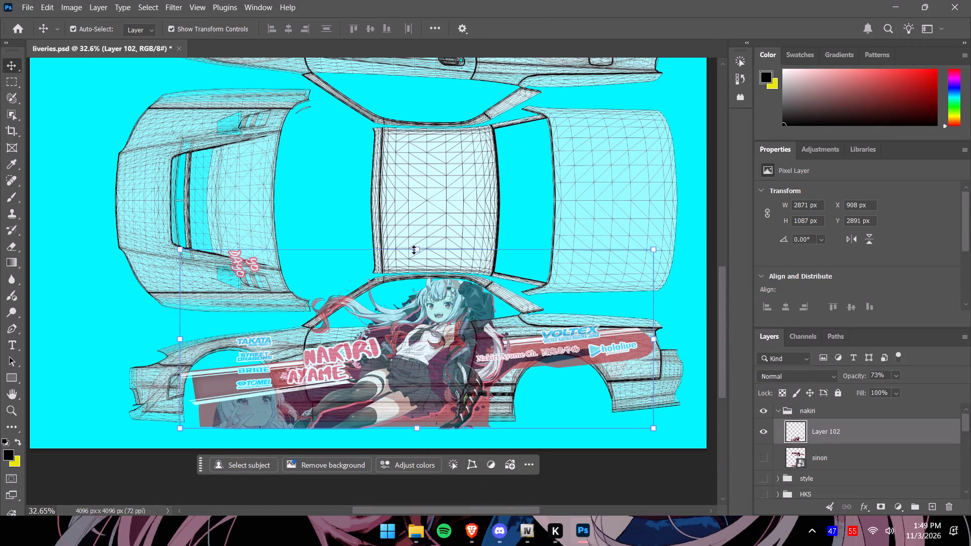
left_click_drag(414, 250, 432, 303)
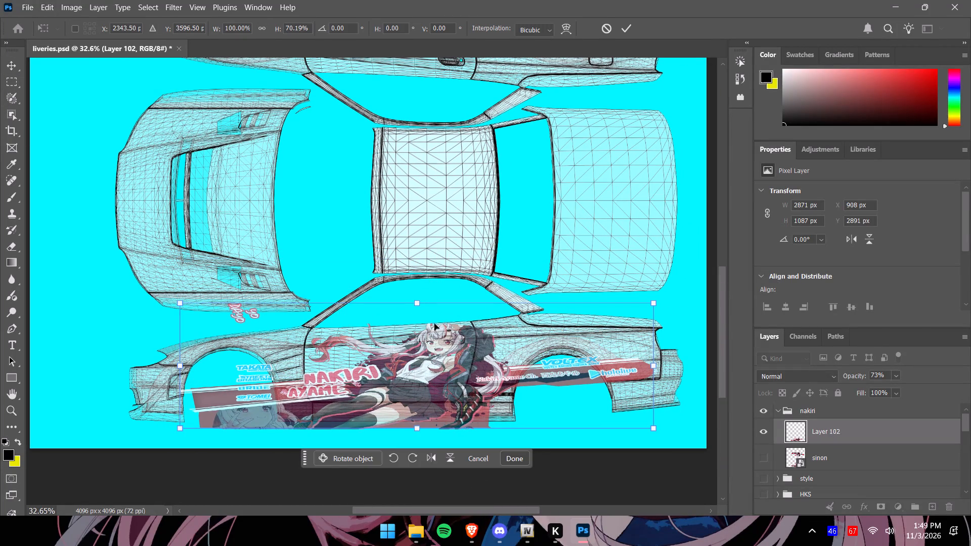
left_click_drag(417, 432, 421, 429)
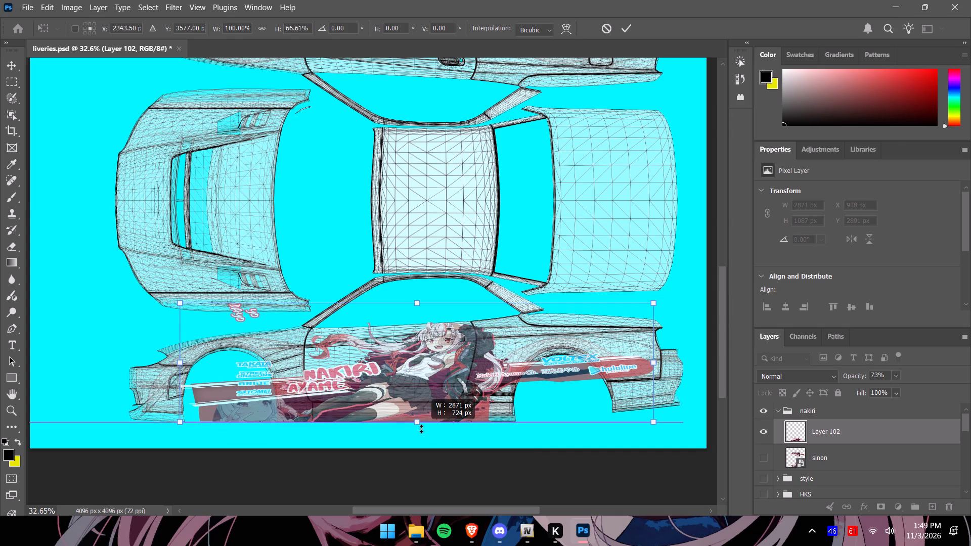
left_click_drag(421, 429, 422, 430)
left_click_drag(178, 367, 238, 372)
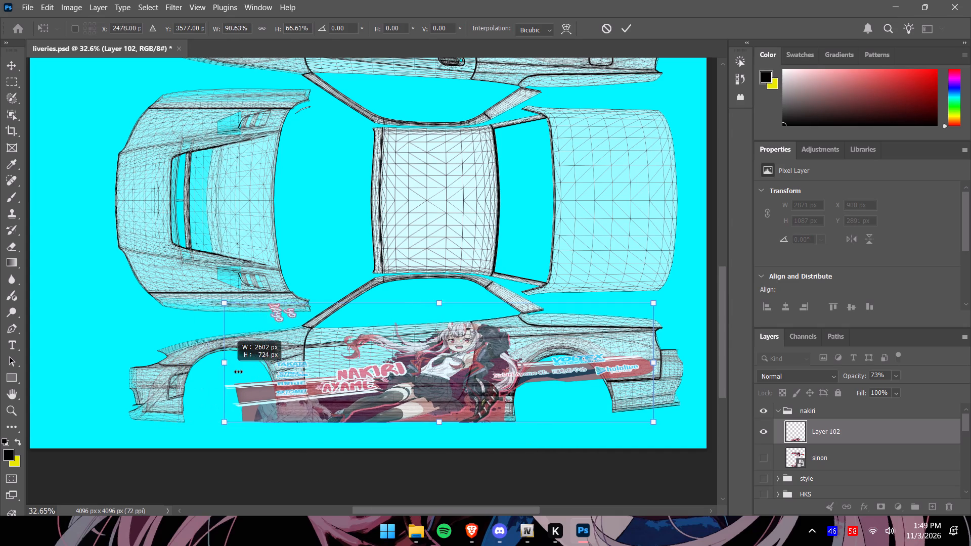
left_click_drag(238, 372, 243, 372)
left_click(450, 366)
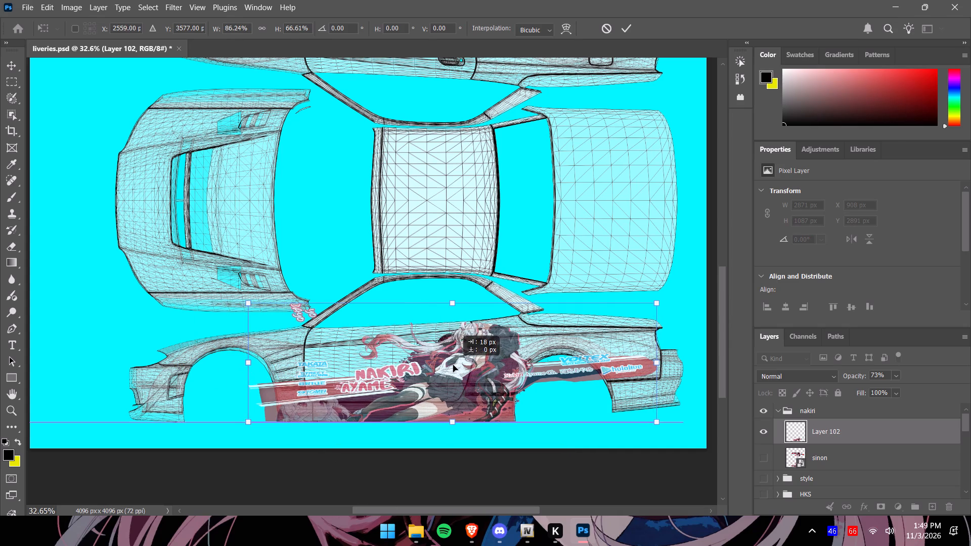
left_click(452, 305)
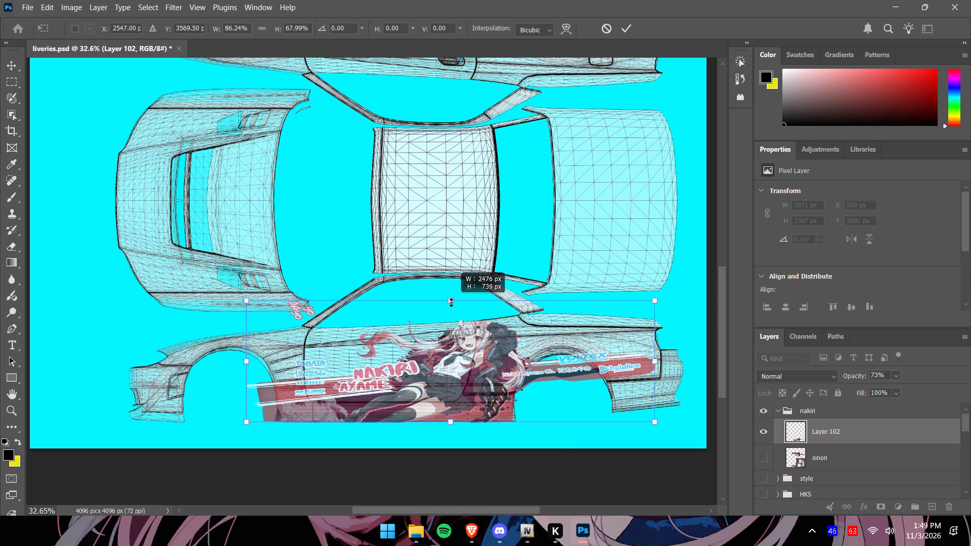
Stretch the decal's rear edge out to the rear bumper, making the layer about 2642 px wide.
scroll(675, 389, "up", 7, "alt")
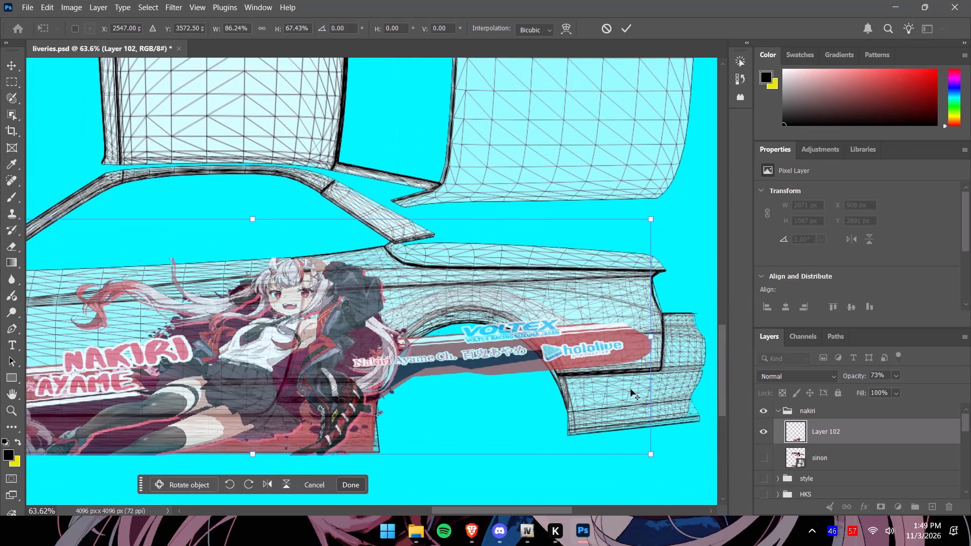
scroll(623, 392, "up", 4, "alt")
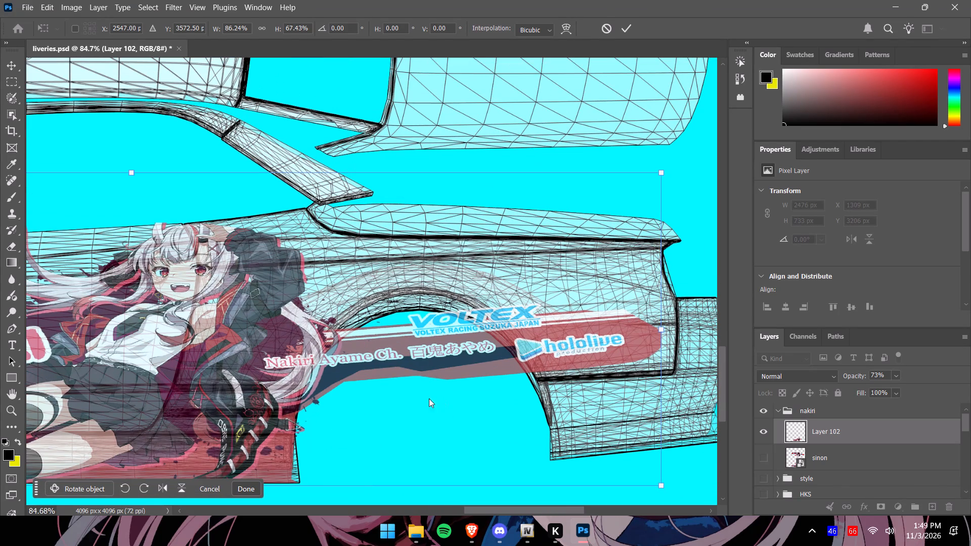
scroll(407, 397, "down", 4, "alt")
scroll(375, 353, "down", 3, "alt")
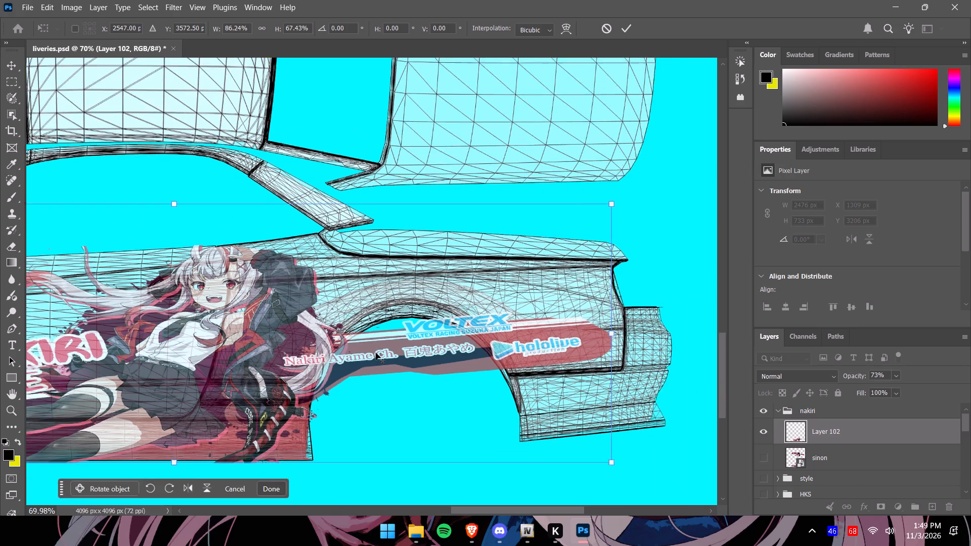
scroll(370, 366, "down", 3, "alt")
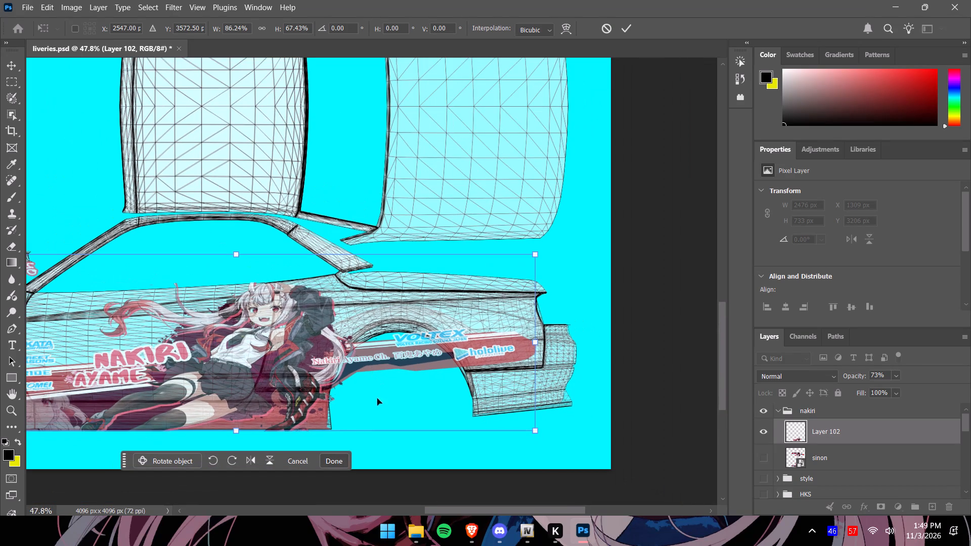
left_click_drag(439, 509, 420, 508)
left_click(319, 430)
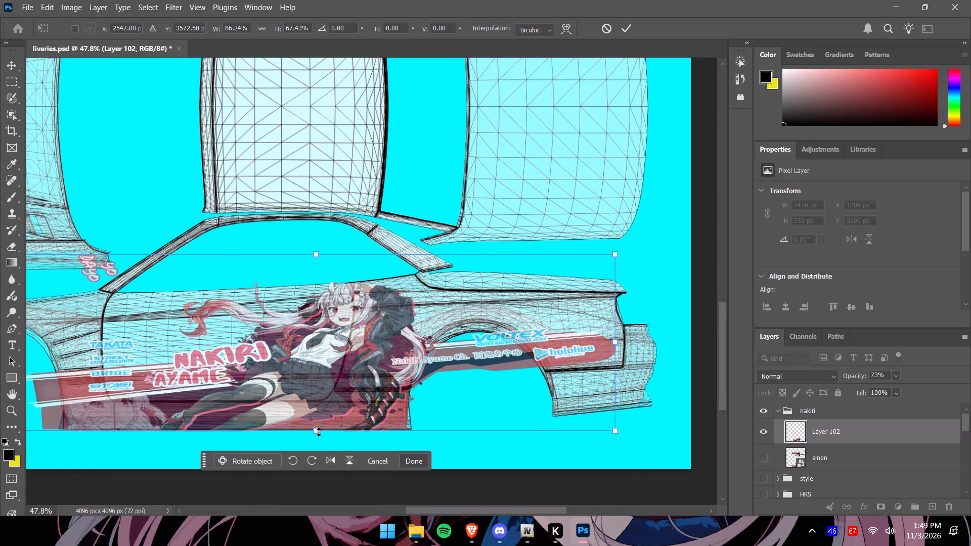
scroll(319, 431, "down", 2, "alt")
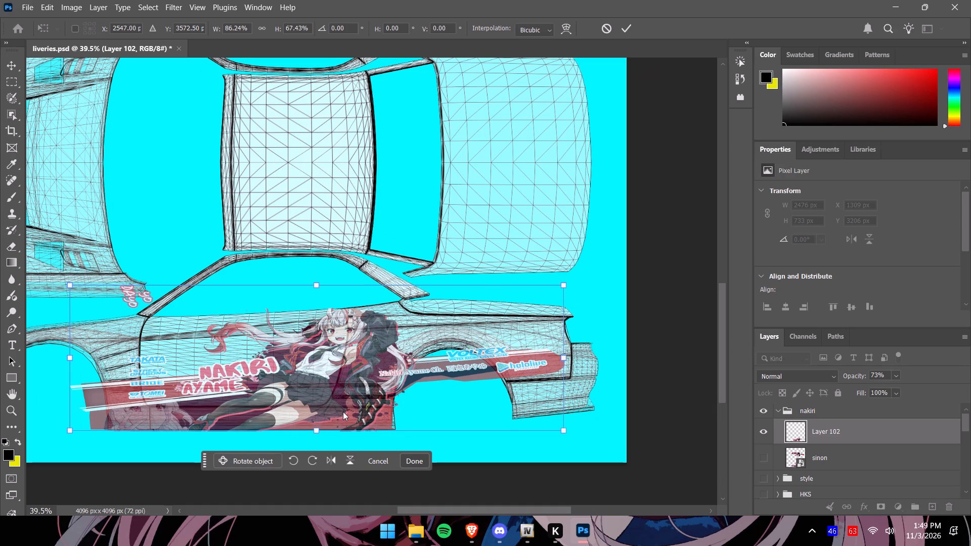
left_click(568, 358)
left_click_drag(566, 358, 566, 357)
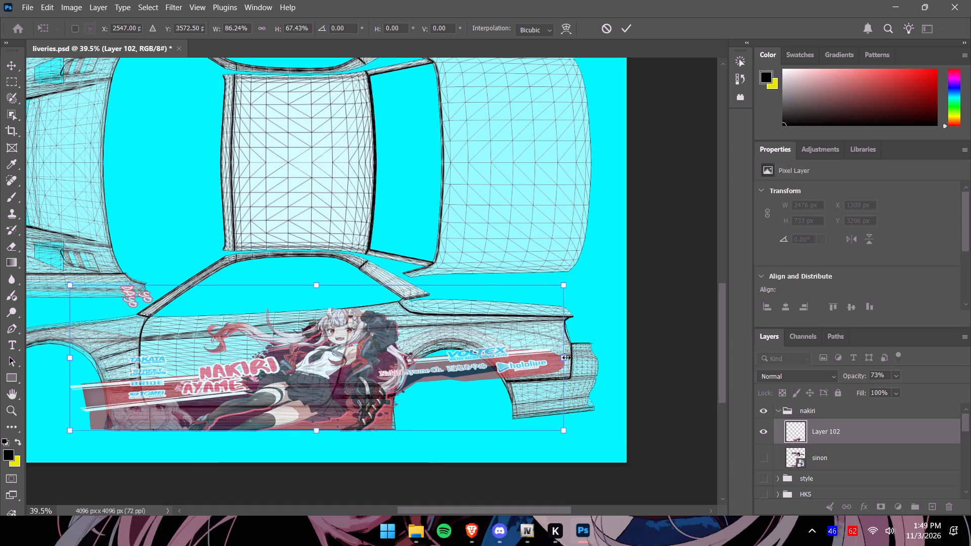
left_click_drag(566, 357, 595, 355)
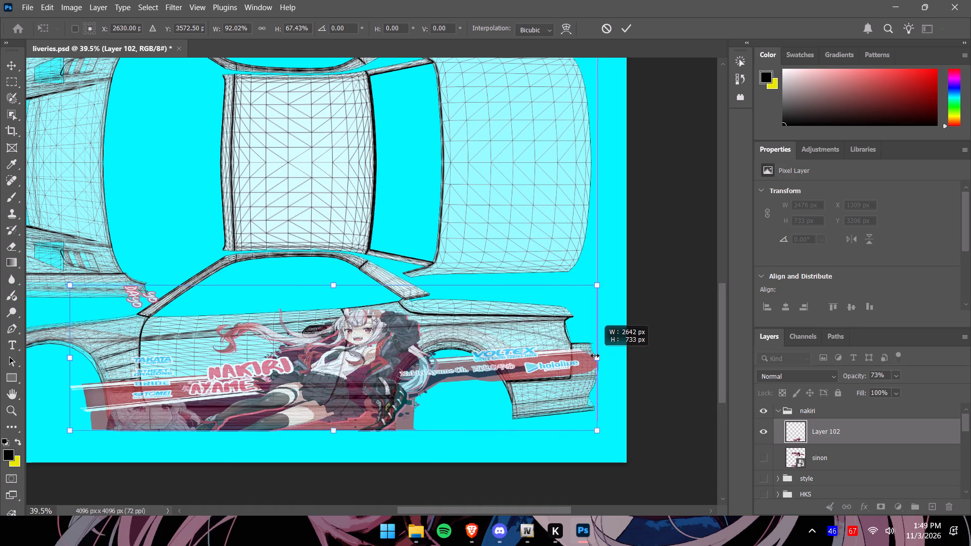
left_click_drag(595, 355, 595, 355)
Extend the decal's top edge upward to a layer height of about 752 px.
scroll(364, 305, "up", 7, "alt")
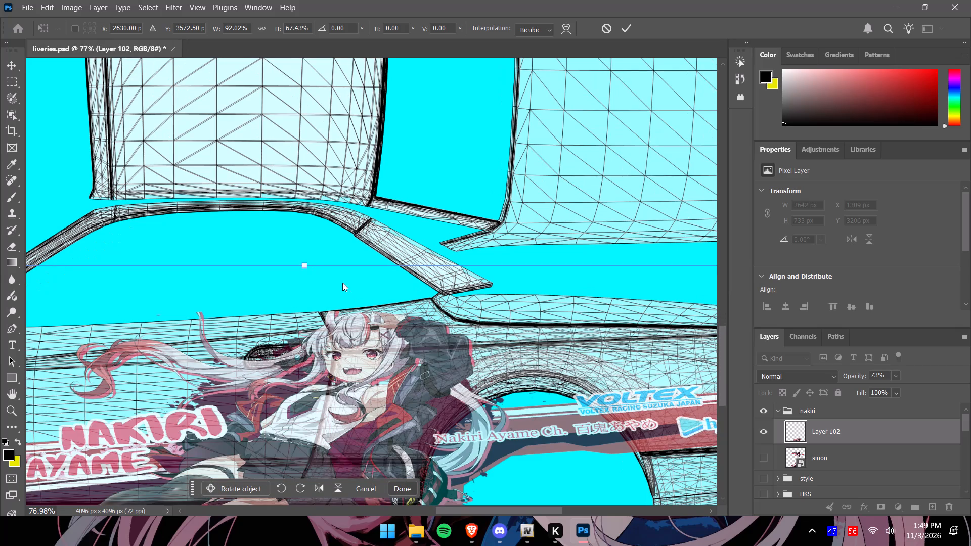
left_click(306, 265)
left_click_drag(306, 265, 306, 259)
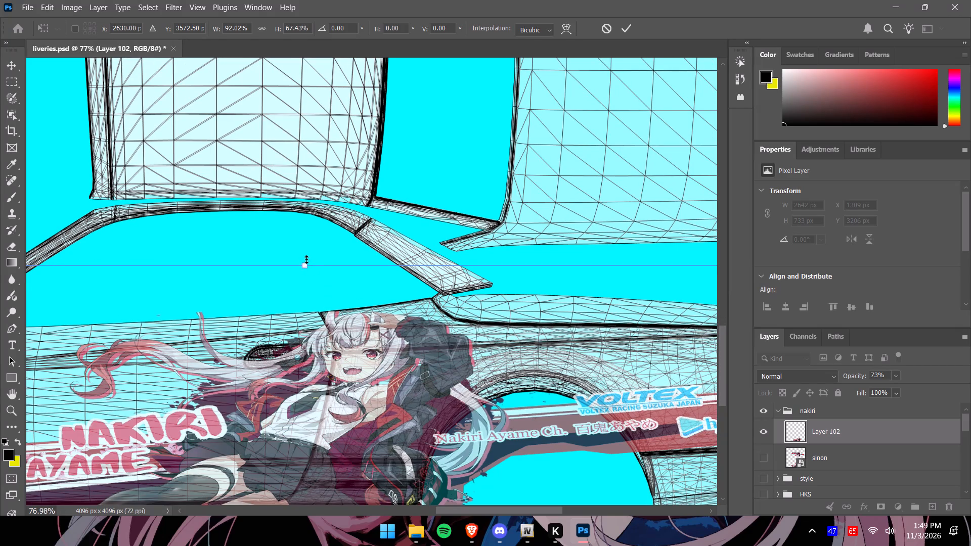
left_click_drag(306, 259, 307, 253)
left_click_drag(305, 264, 304, 259)
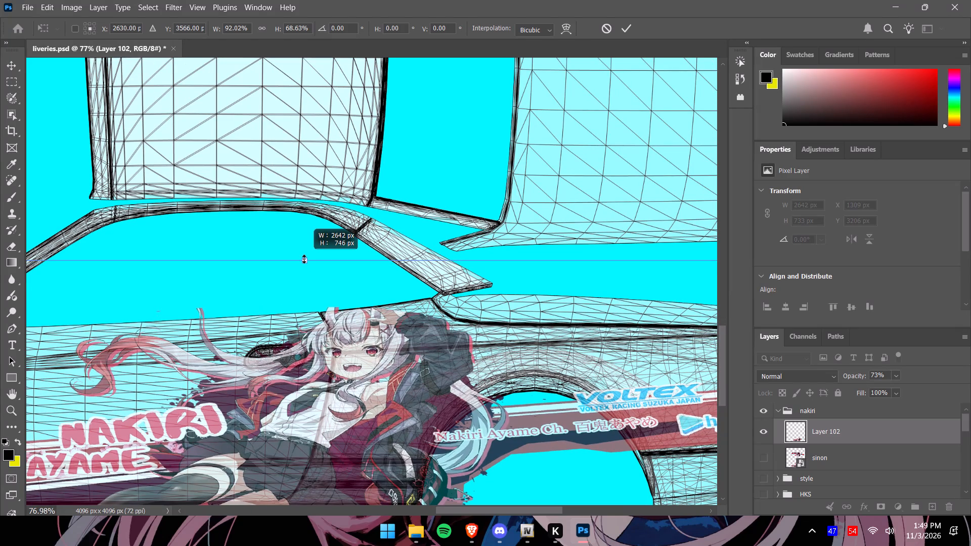
left_click_drag(304, 259, 303, 256)
Pull the decal's front edge in toward the door, narrowing the layer to about 2601 px.
scroll(318, 376, "down", 6, "alt")
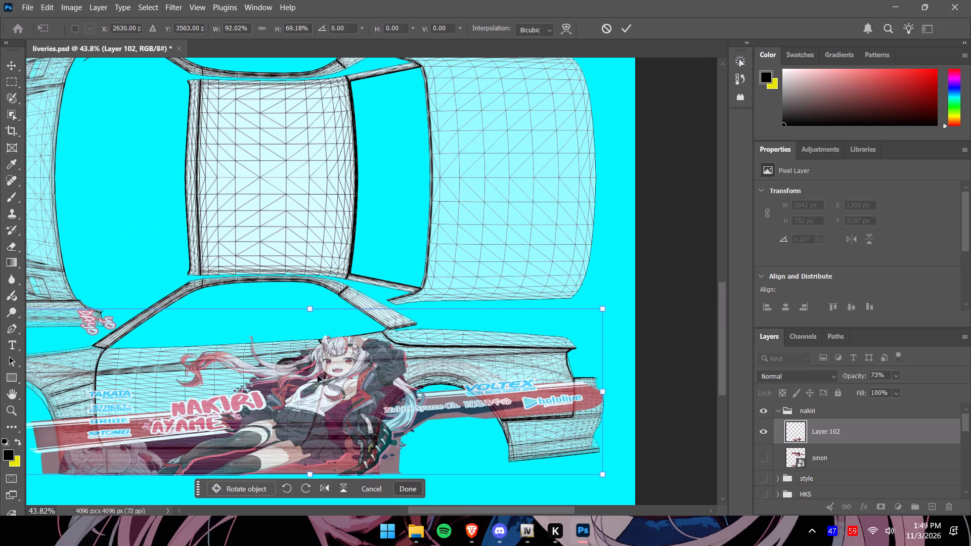
scroll(317, 380, "down", 1, "alt")
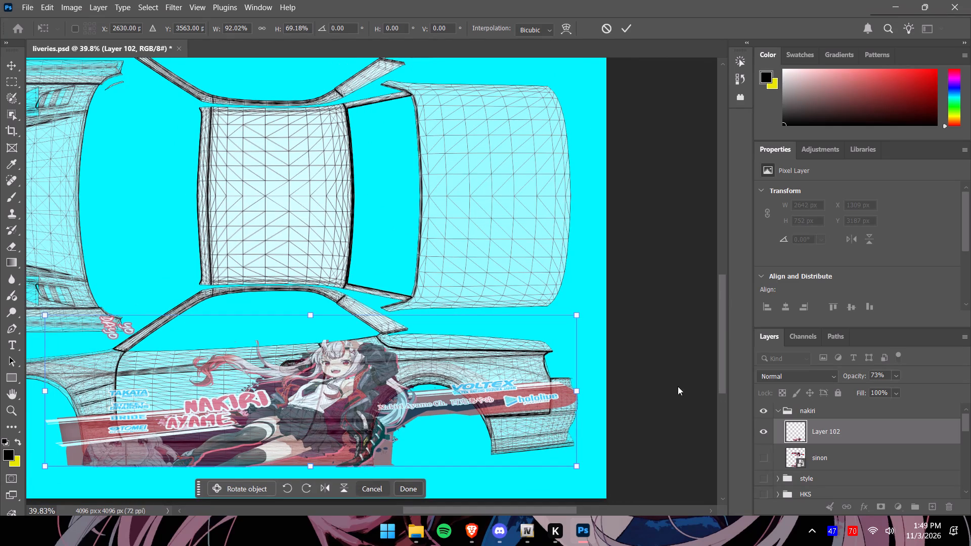
left_click_drag(718, 368, 721, 395)
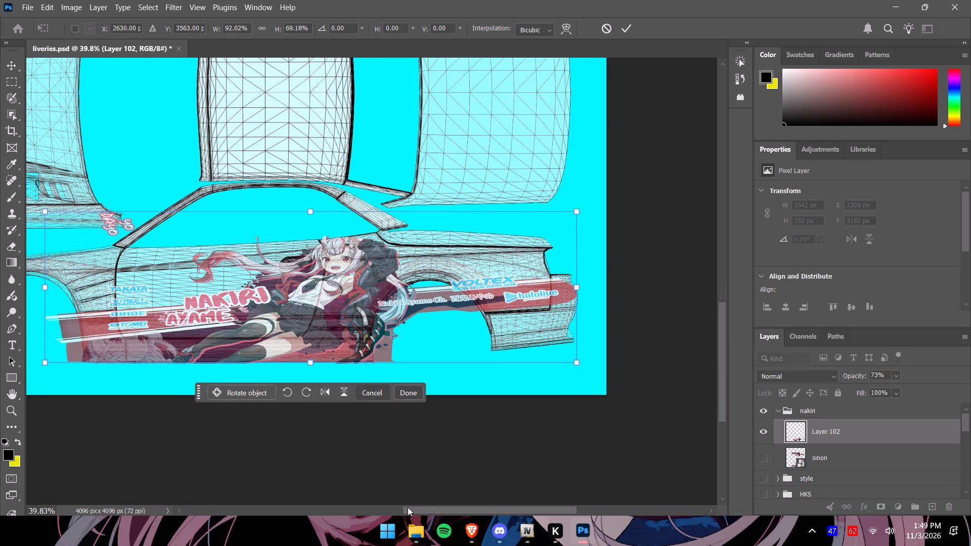
left_click_drag(408, 507, 368, 511)
scroll(318, 395, "up", 4, "alt")
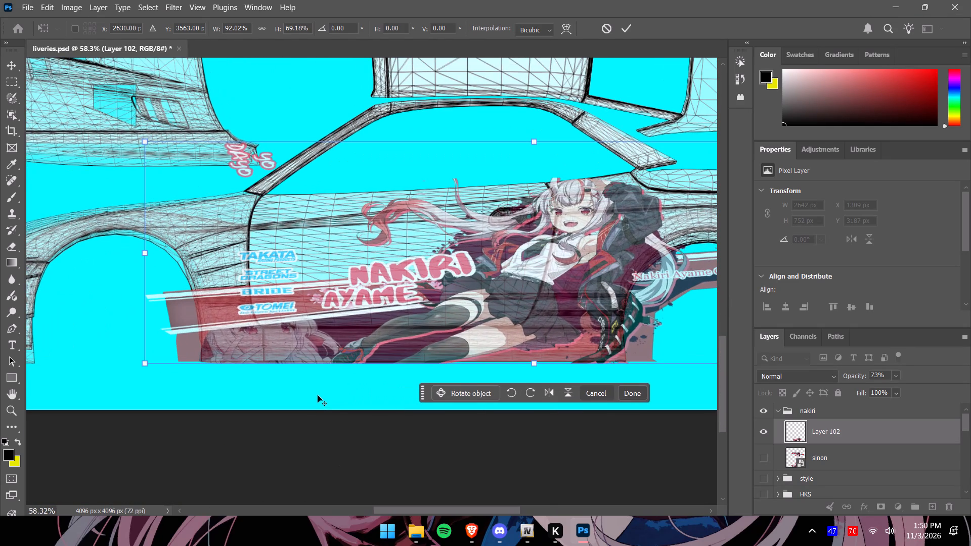
scroll(321, 398, "up", 2, "alt")
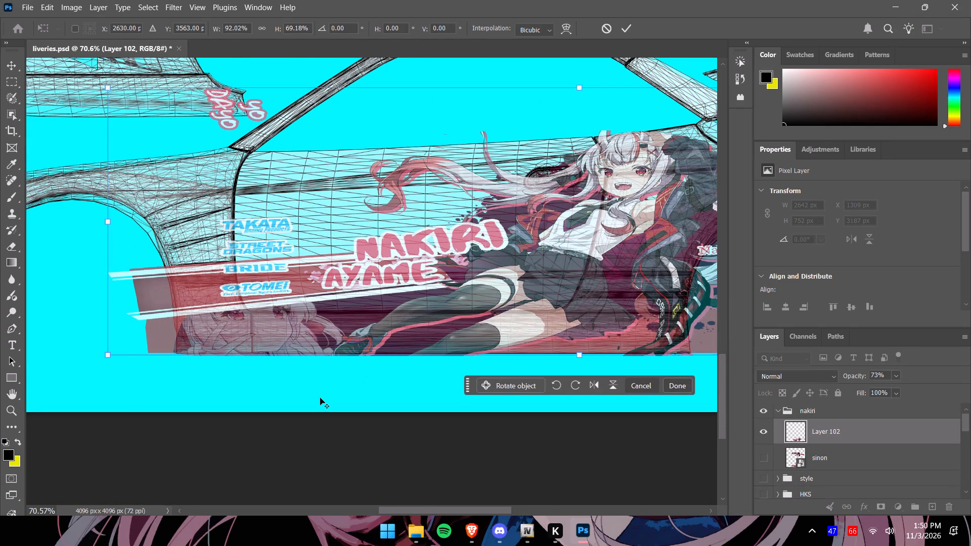
scroll(320, 398, "down", 2, "alt")
left_click(144, 249)
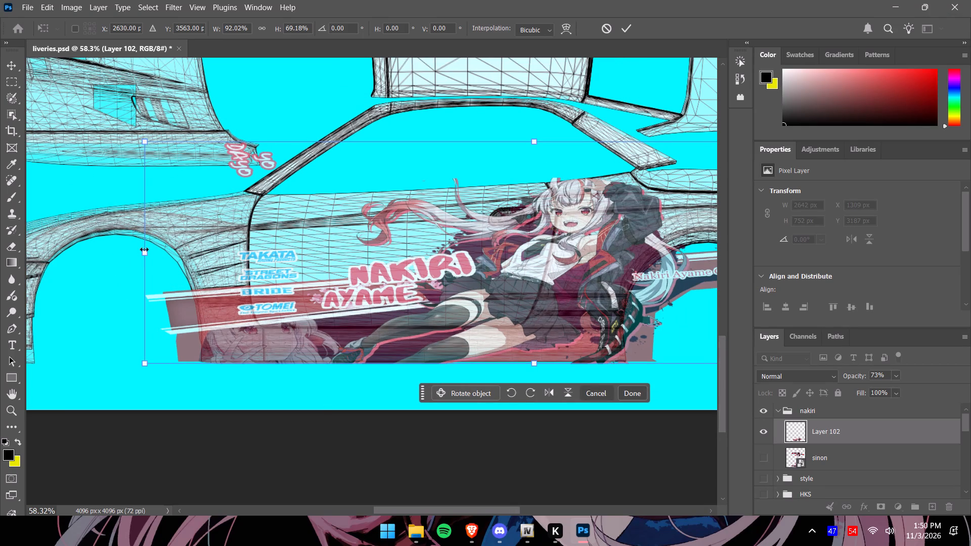
left_click_drag(144, 251, 152, 252)
left_click_drag(145, 255, 155, 256)
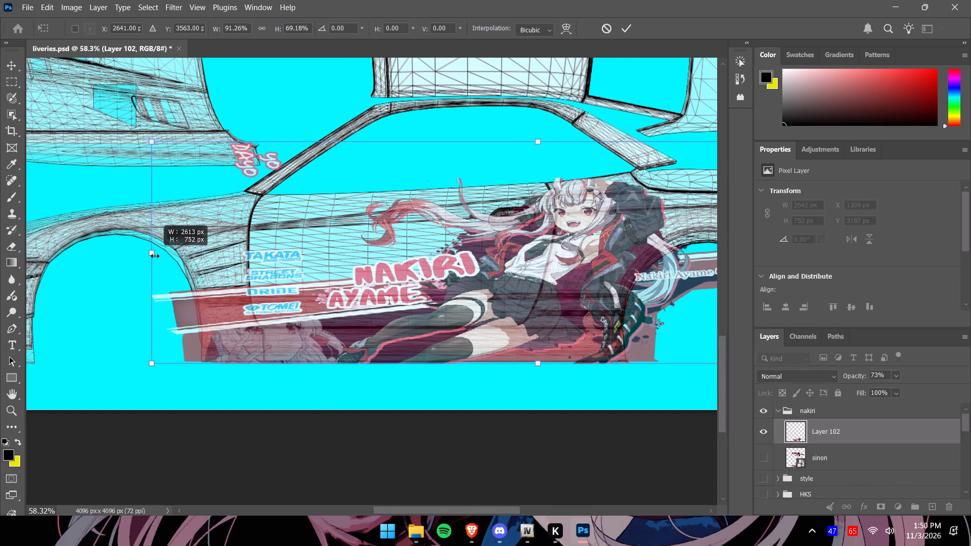
left_click_drag(155, 256, 156, 256)
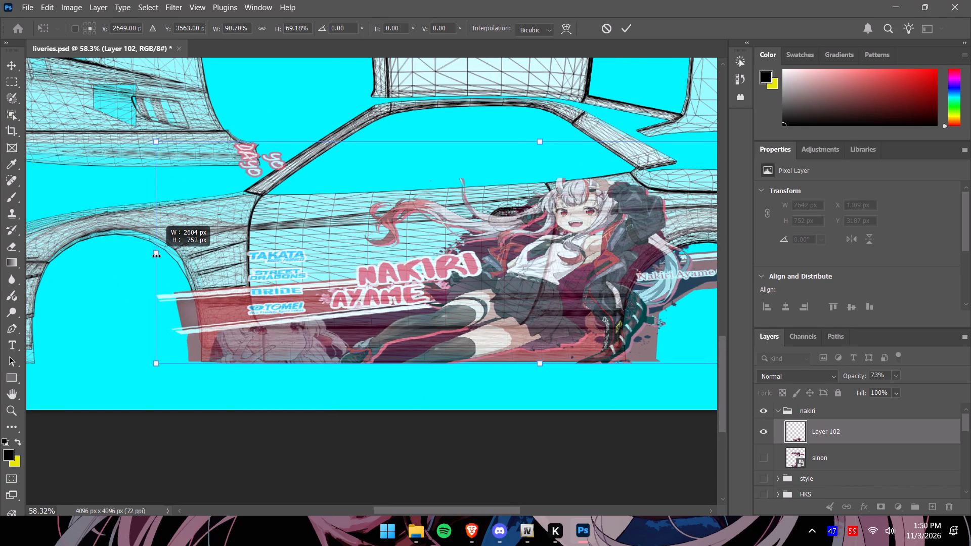
left_click_drag(156, 256, 157, 256)
scroll(291, 356, "down", 4, "alt")
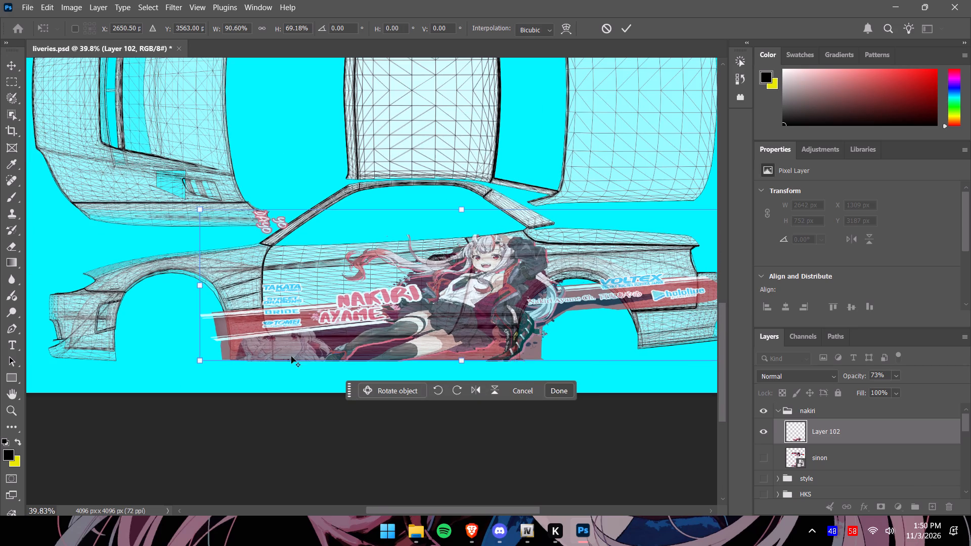
left_click_drag(415, 512, 442, 507)
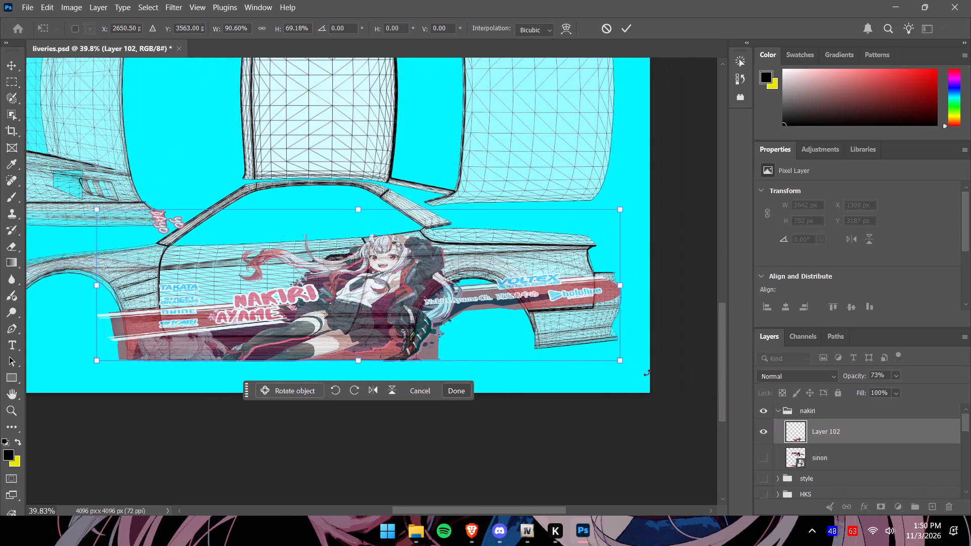
Apply the transform and show the sinon layer to compare its original side decals with the resized copy.
left_click(765, 460)
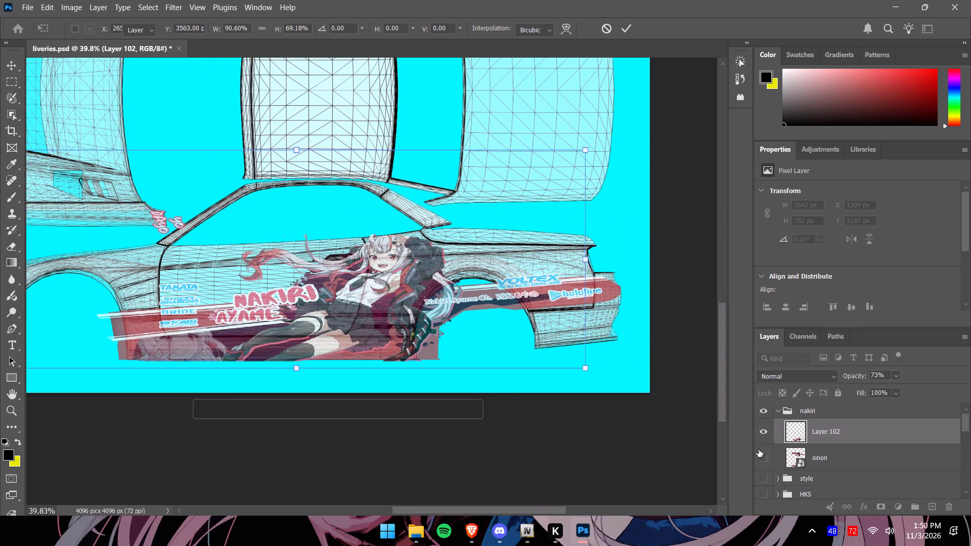
left_click_drag(721, 362, 700, 284)
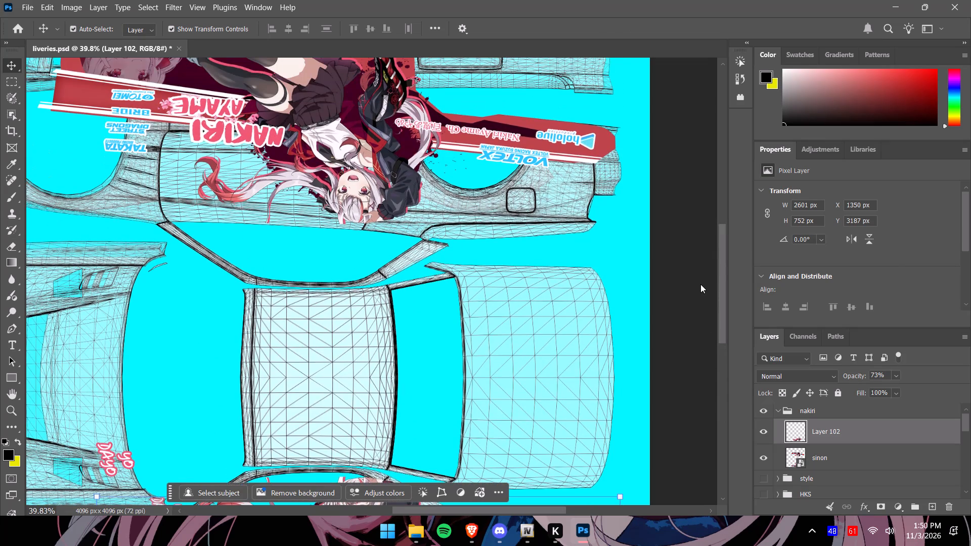
left_click_drag(700, 284, 694, 270)
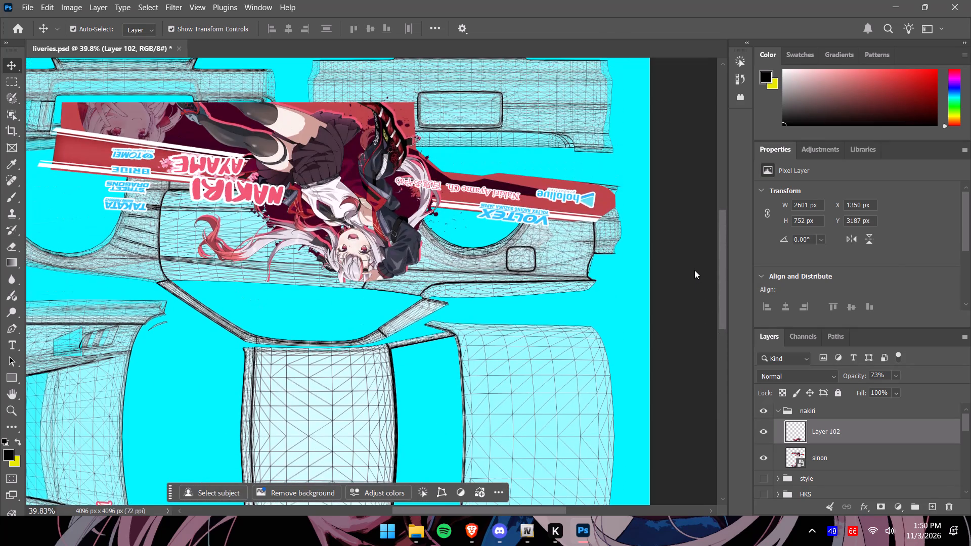
left_click_drag(694, 270, 708, 346)
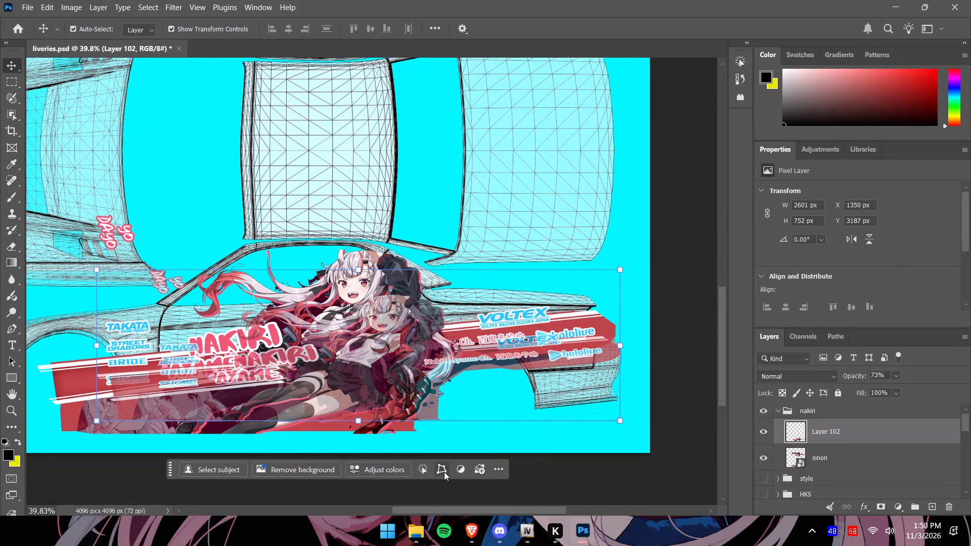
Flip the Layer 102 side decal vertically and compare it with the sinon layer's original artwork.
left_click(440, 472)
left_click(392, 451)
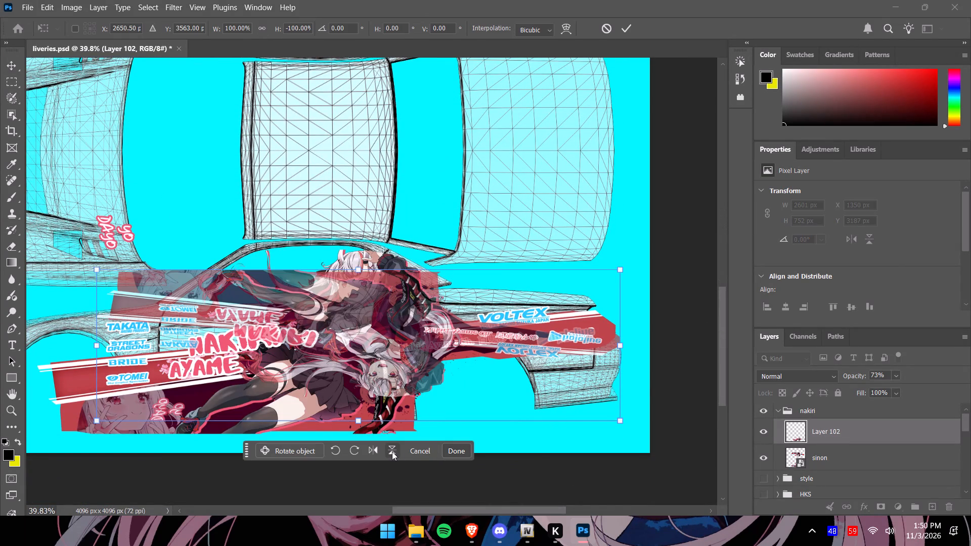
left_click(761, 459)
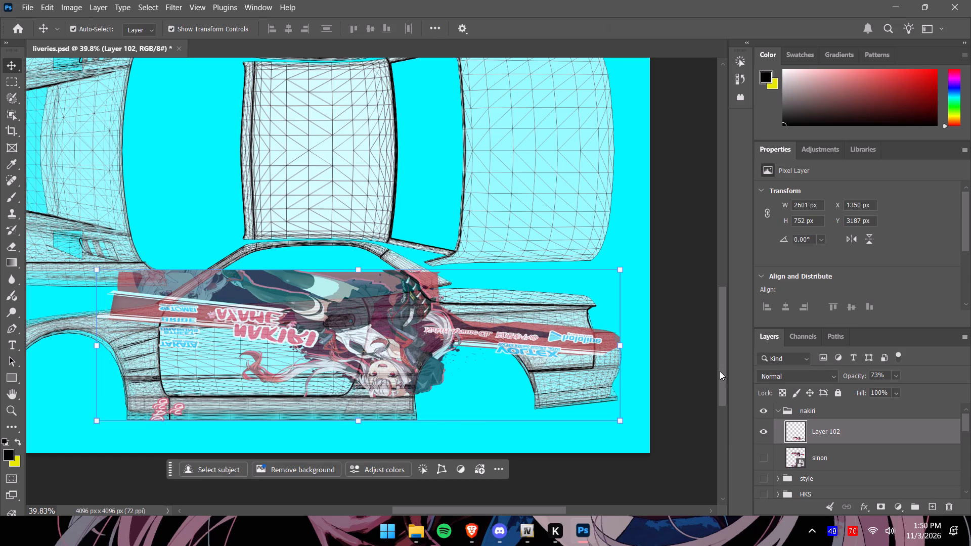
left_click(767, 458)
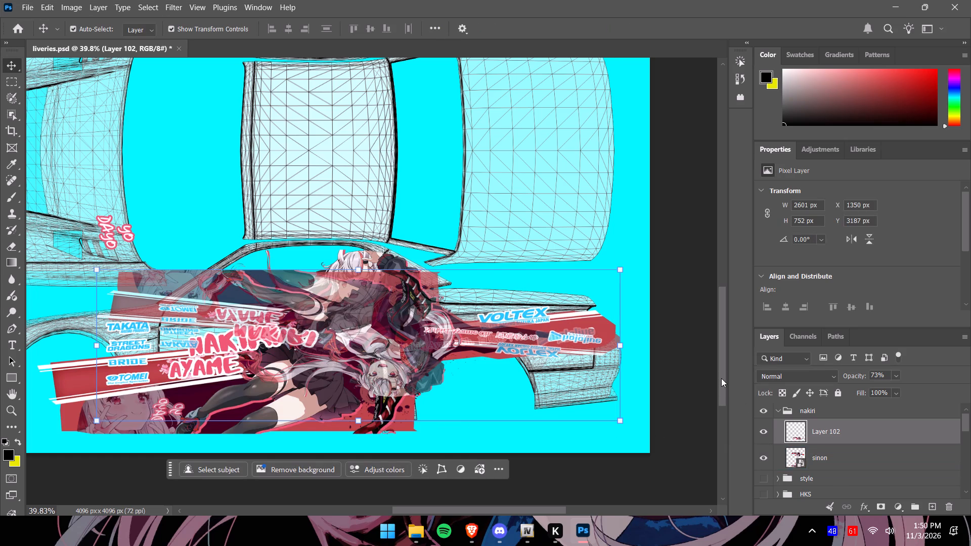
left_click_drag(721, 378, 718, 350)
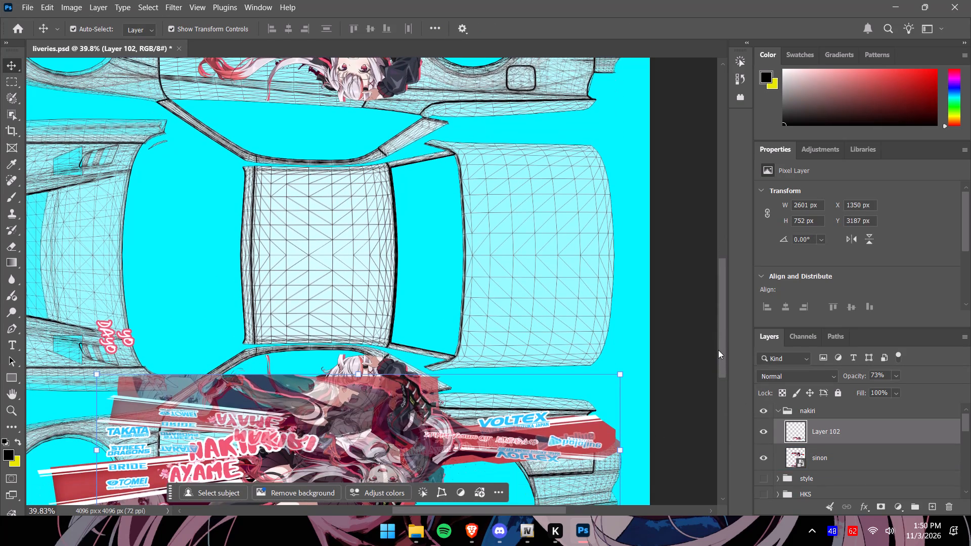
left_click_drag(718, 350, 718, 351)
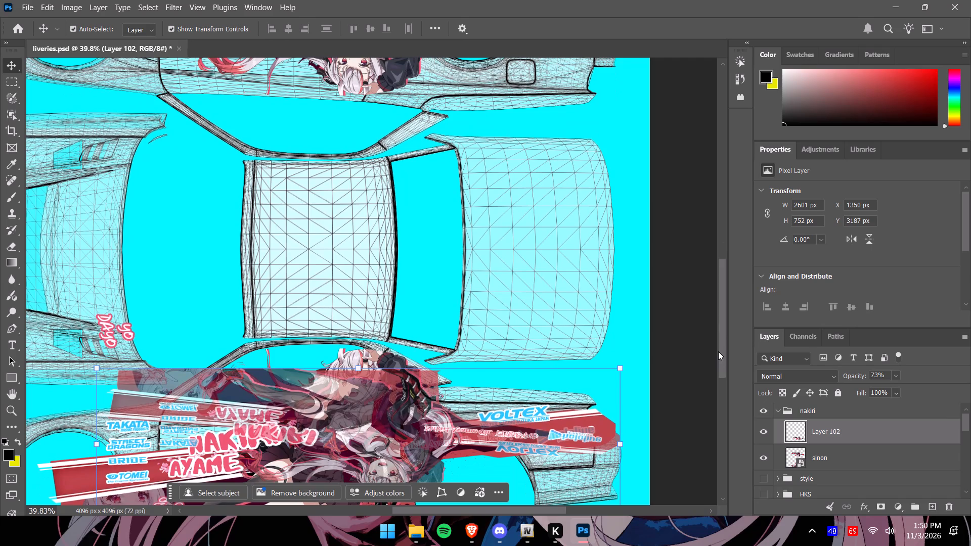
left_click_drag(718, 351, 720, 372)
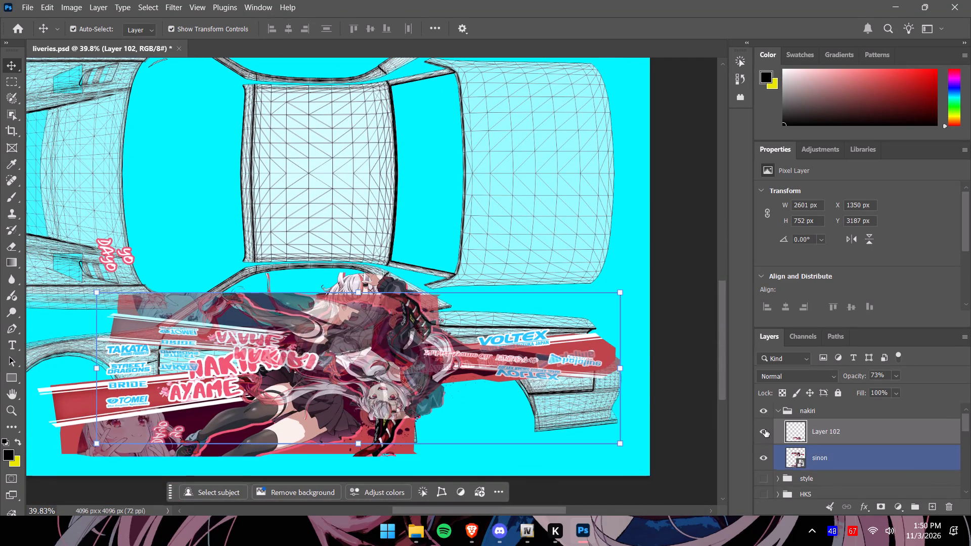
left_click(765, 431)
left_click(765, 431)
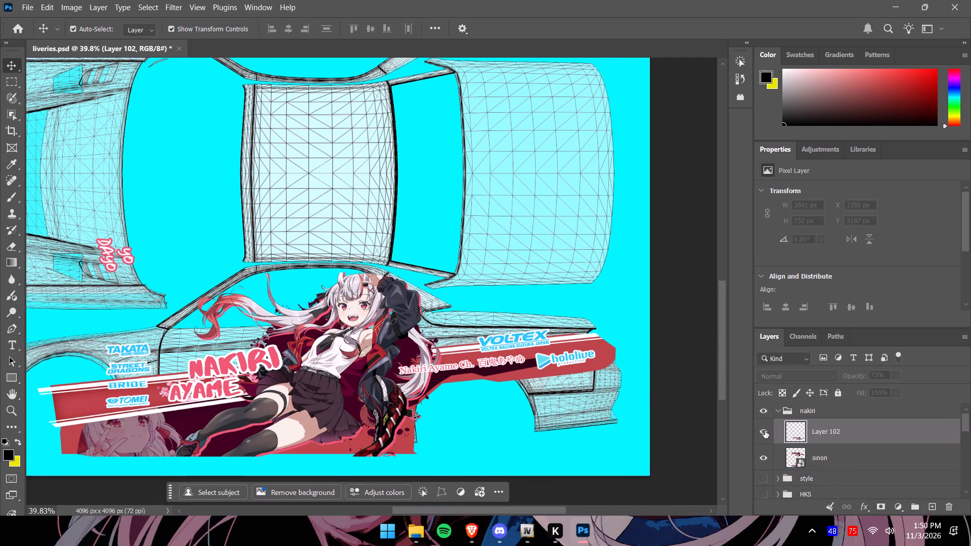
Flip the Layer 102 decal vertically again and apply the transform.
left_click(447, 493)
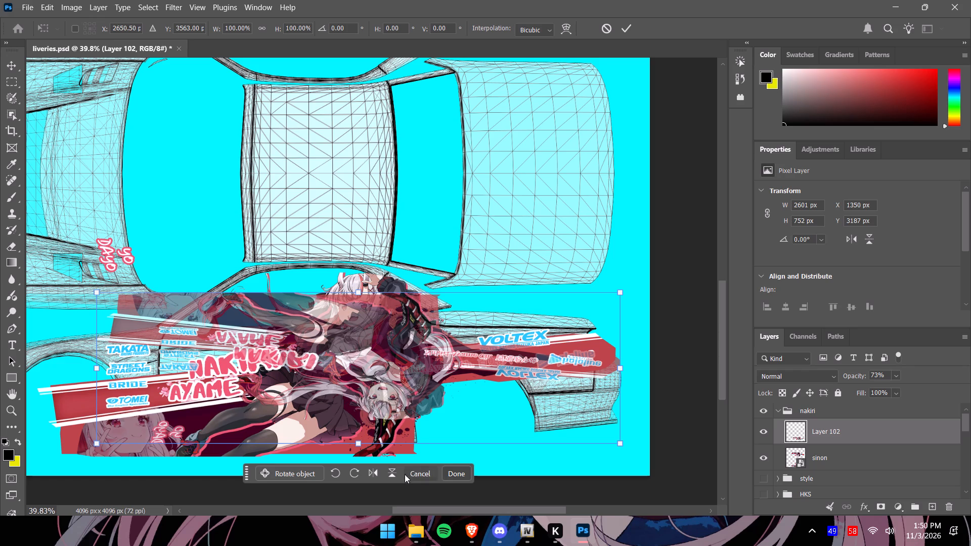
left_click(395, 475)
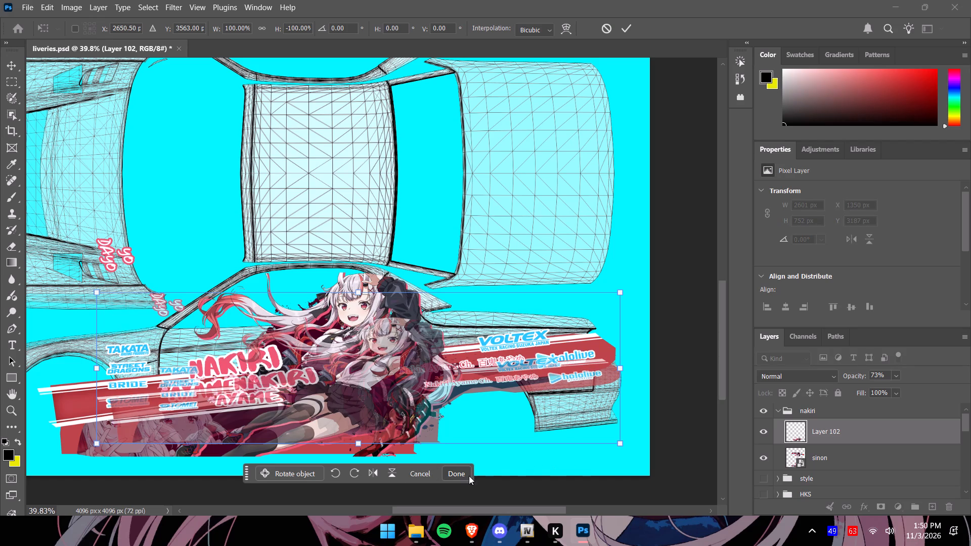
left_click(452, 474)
Hide the sinon layer and erase the stray pink lettering beside the hood corner from Layer 102.
left_click(764, 459)
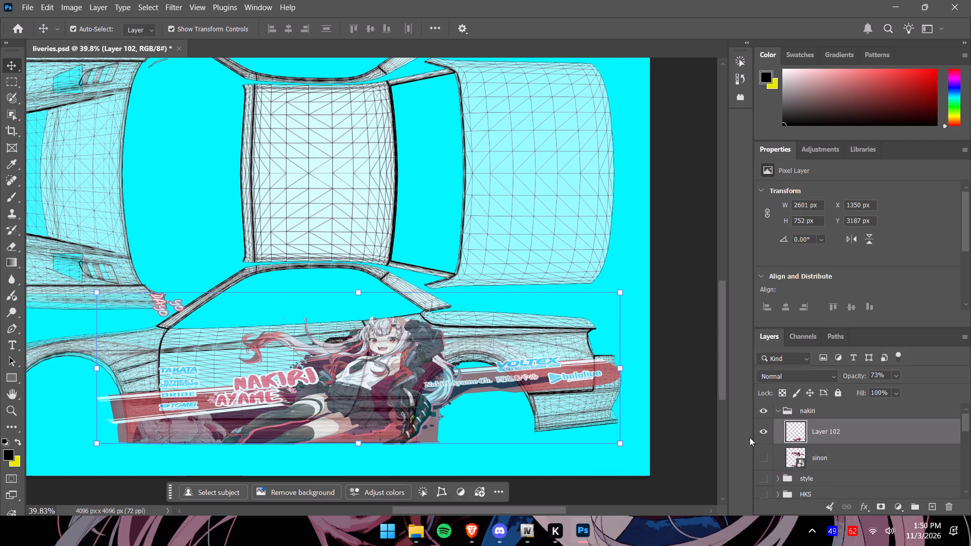
left_click_drag(506, 509, 483, 509)
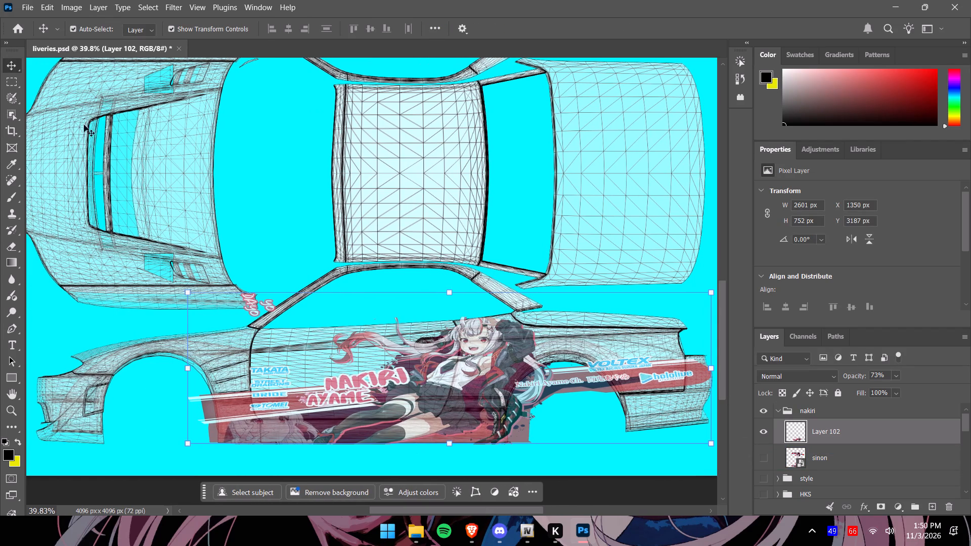
left_click(10, 245)
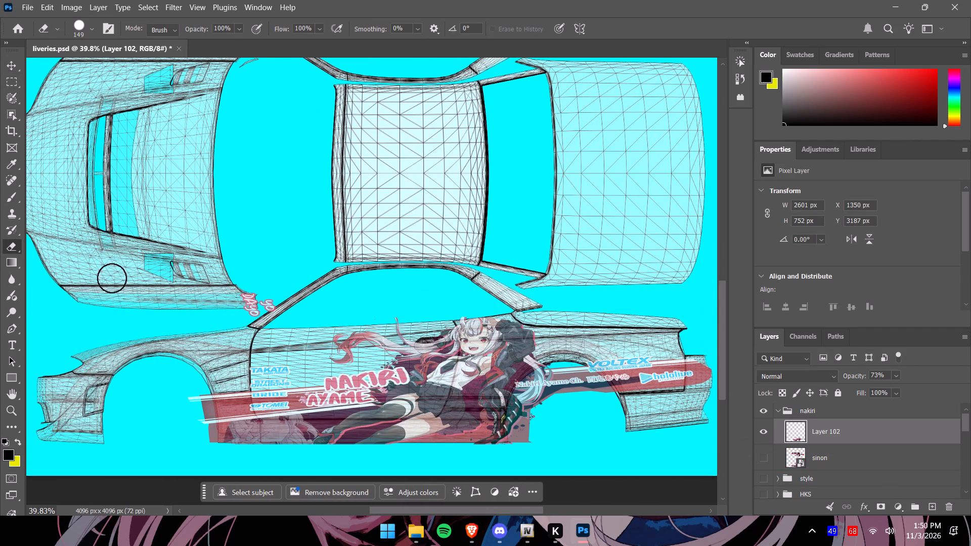
left_click_drag(248, 305, 231, 302)
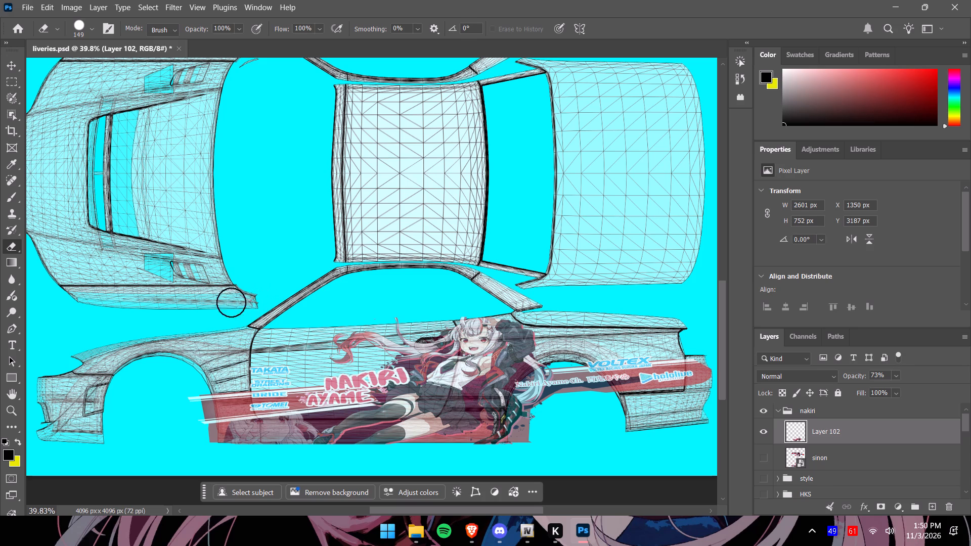
left_click_drag(231, 302, 203, 306)
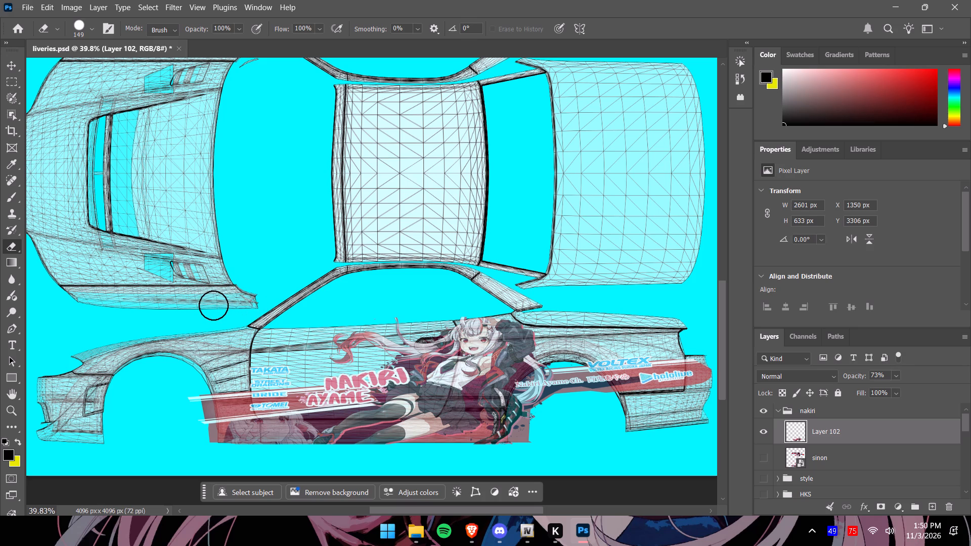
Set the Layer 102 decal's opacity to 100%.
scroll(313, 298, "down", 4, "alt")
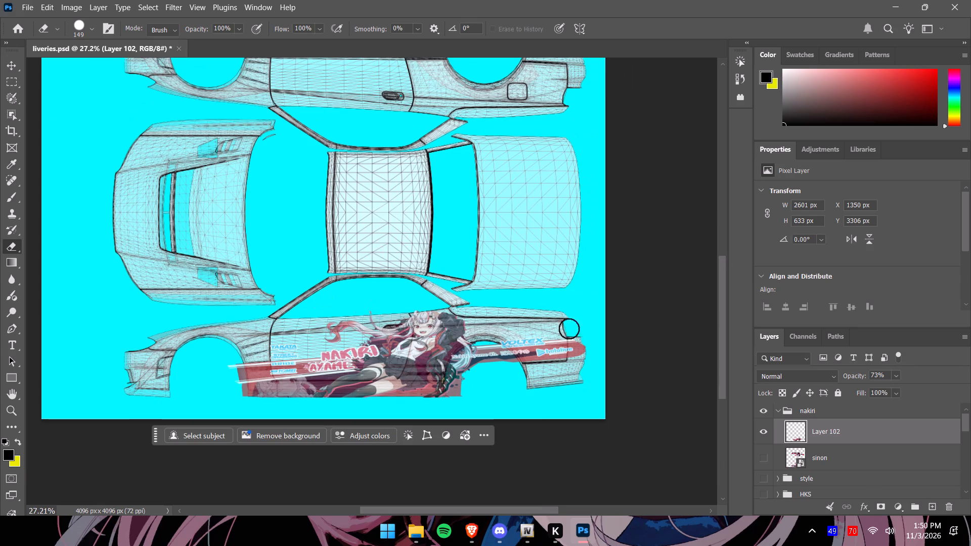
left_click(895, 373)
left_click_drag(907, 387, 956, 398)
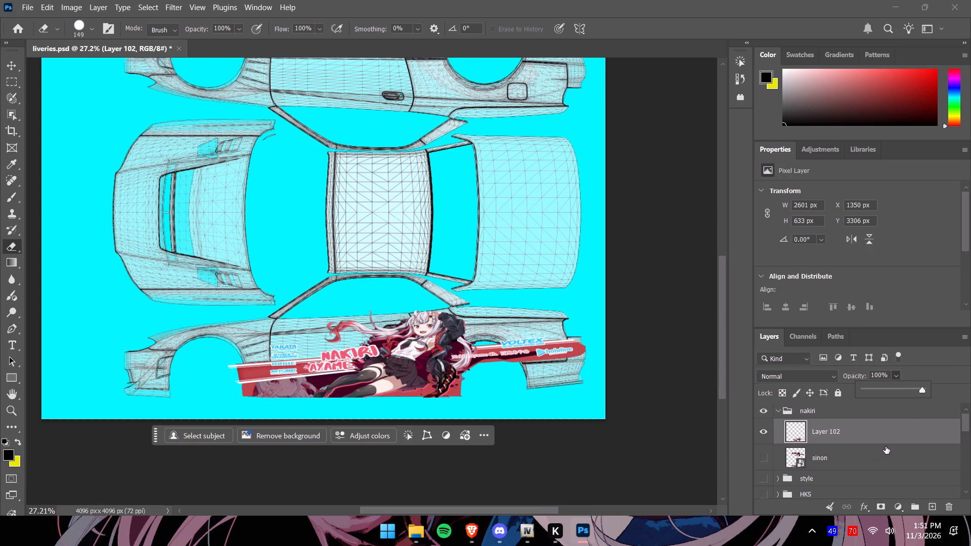
With Layer 102 hidden, copy the upside-down Nakiri decal from the shown sinon layer's upper car side onto a new layer, then hide sinon.
left_click(878, 451)
left_click(768, 454)
left_click(768, 432)
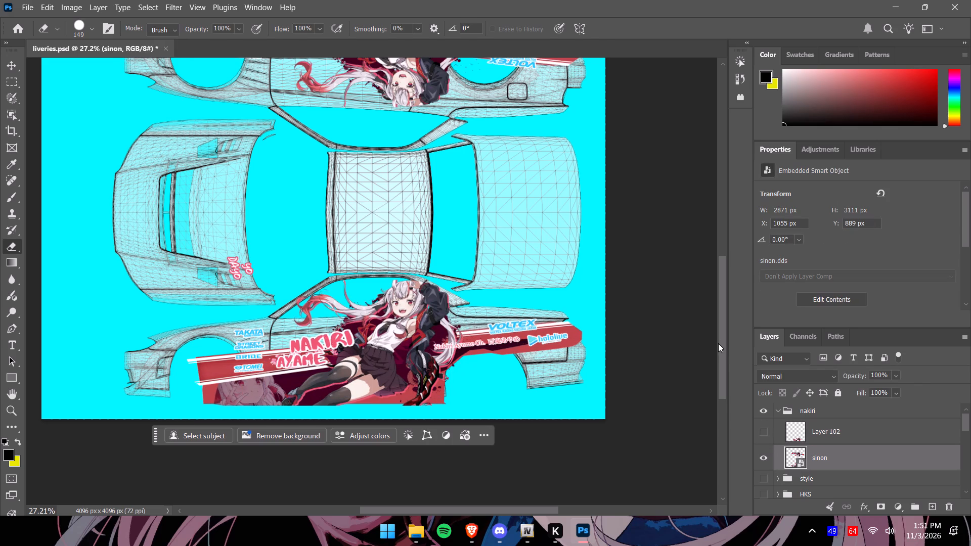
left_click_drag(718, 343, 717, 283)
left_click(7, 85)
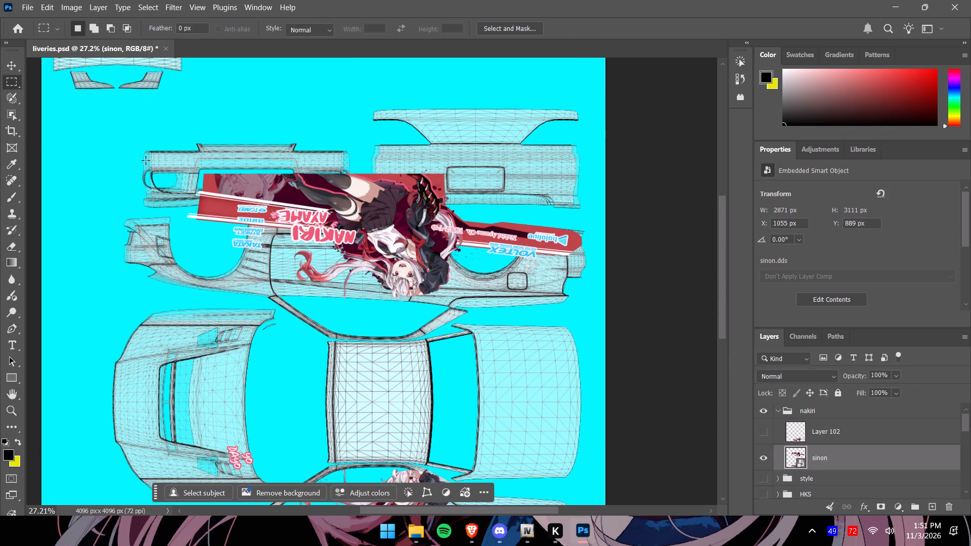
left_click_drag(112, 158, 609, 274)
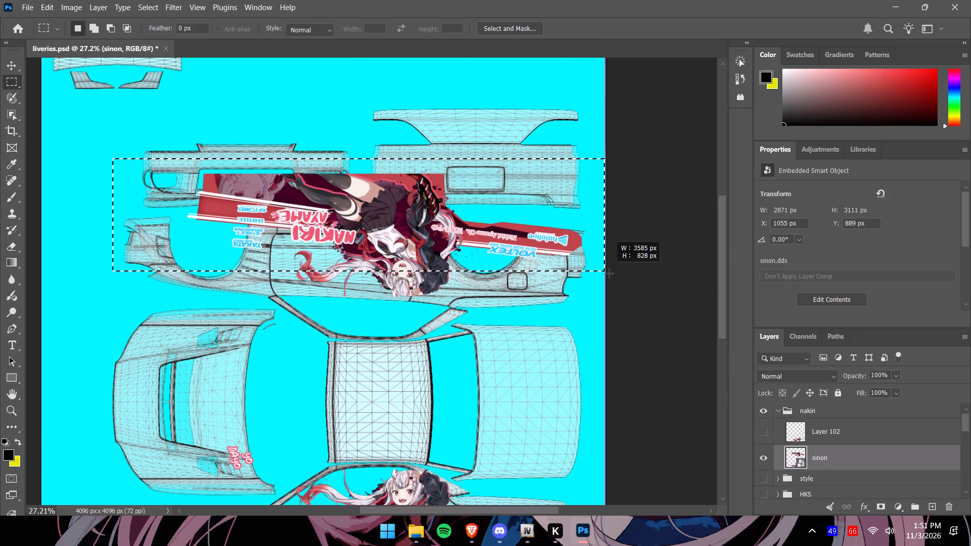
left_click_drag(609, 274, 607, 300)
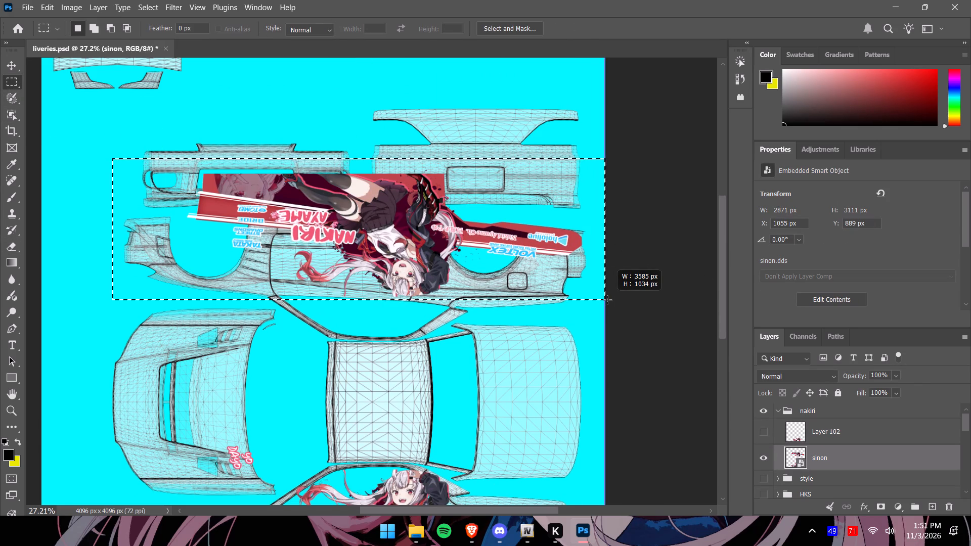
left_click_drag(607, 300, 609, 302)
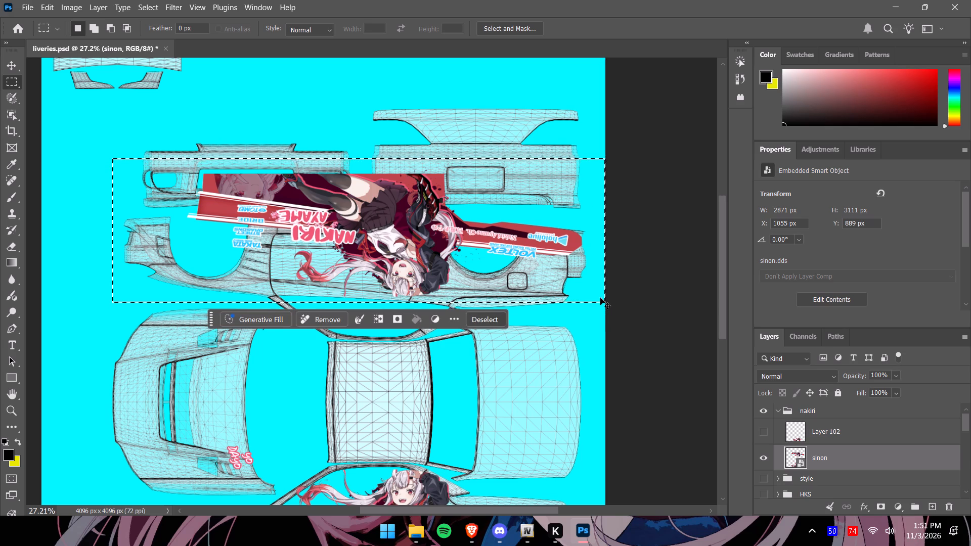
key("ctrl+c")
key("ctrl+v")
left_click(761, 487)
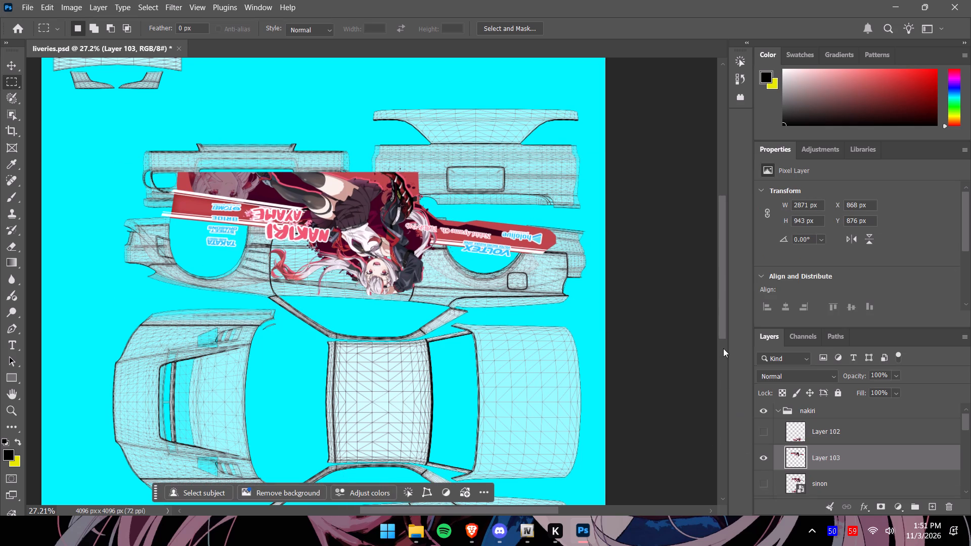
Show Layer 102 again and set its opacity to 84%.
left_click(766, 432)
left_click_drag(723, 332, 725, 352)
left_click(826, 434)
left_click(893, 378)
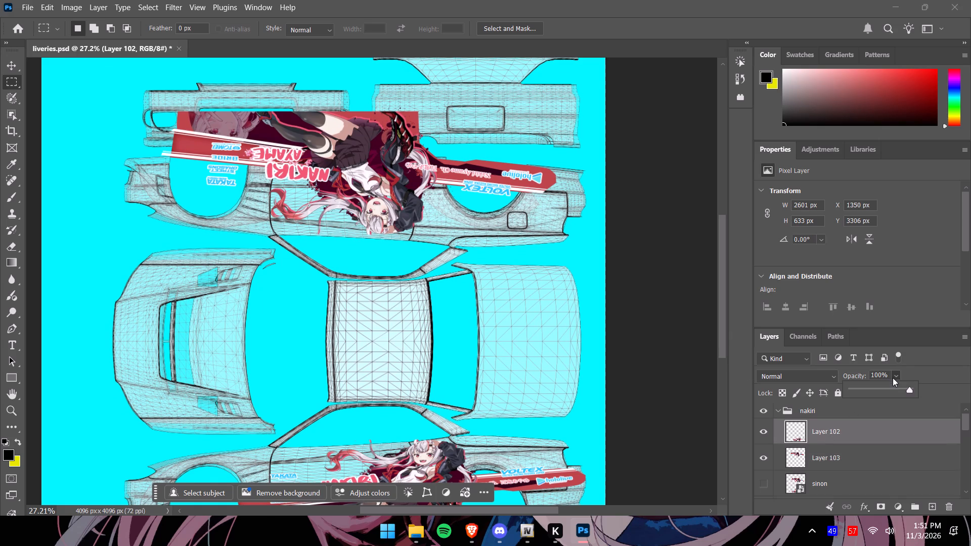
left_click_drag(907, 388, 900, 390)
Move the newly copied upside-down decal onto the template's upper side panel, at about X 1137 px, Y 1105 px.
left_click_drag(726, 304, 723, 297)
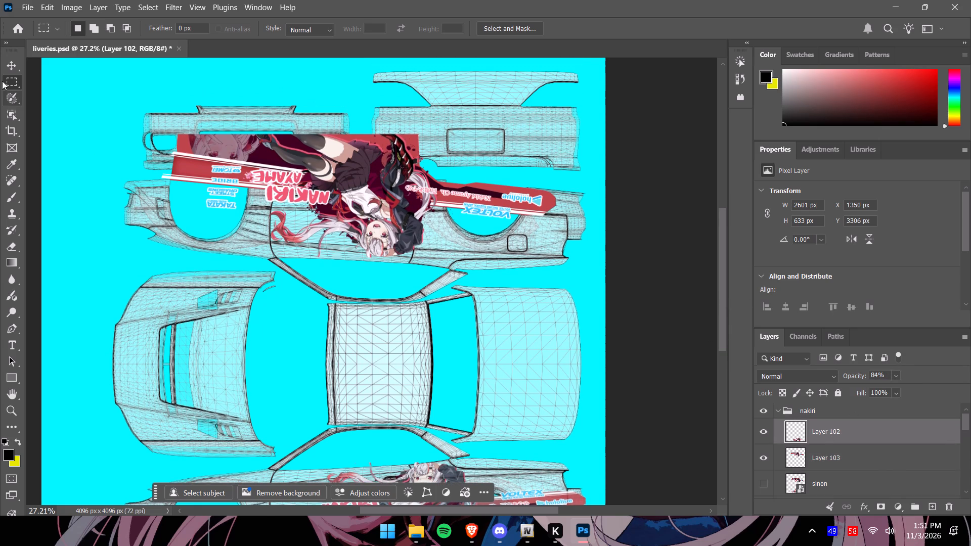
left_click(7, 71)
left_click(302, 181)
left_click_drag(405, 214, 434, 236)
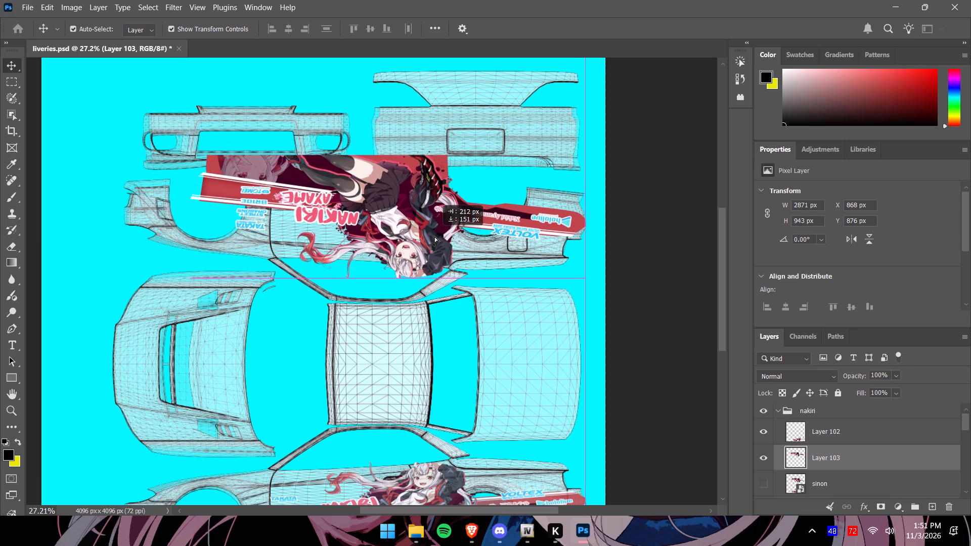
left_click_drag(434, 236, 442, 245)
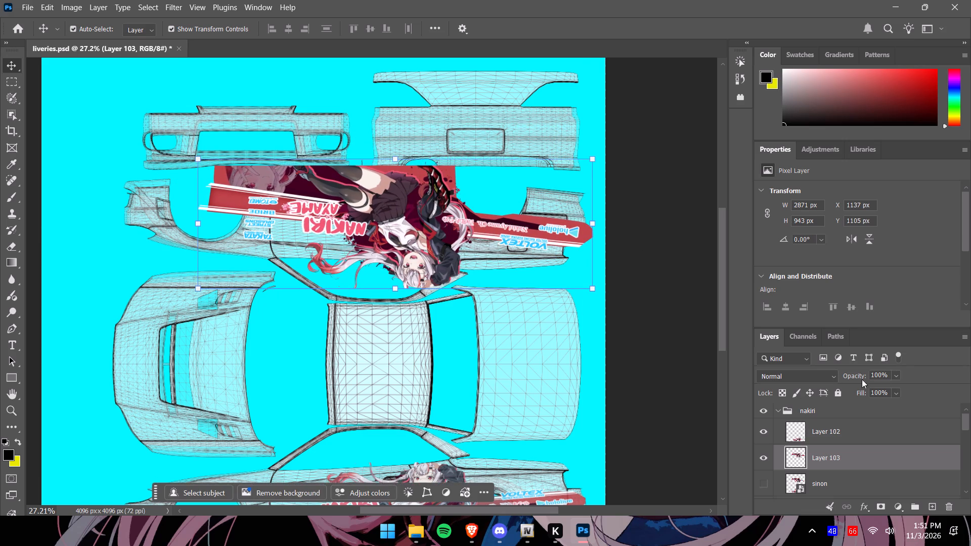
Lower the upside-down decal layer's opacity to 79% so the wireframe shows through.
left_click(897, 376)
left_click_drag(904, 386, 903, 384)
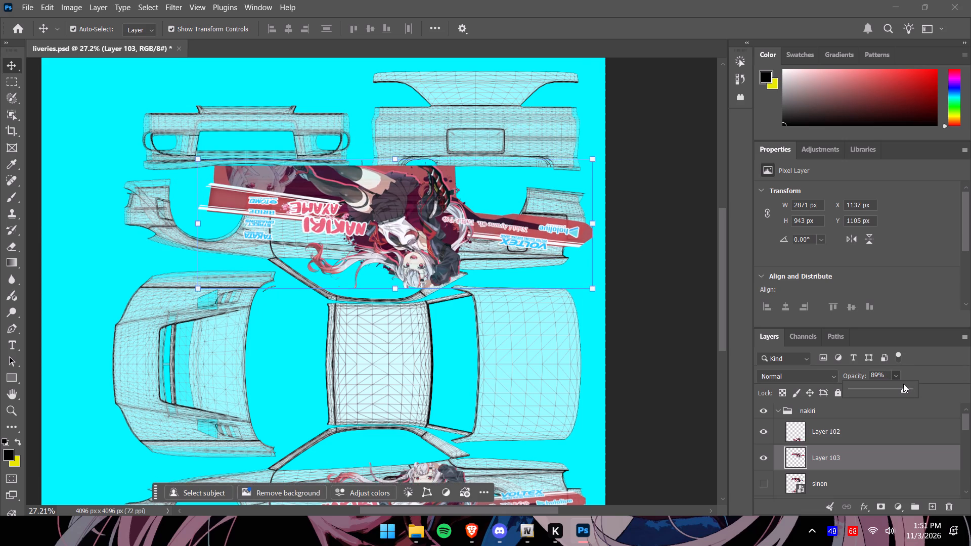
left_click_drag(903, 384, 903, 387)
left_click_drag(903, 387, 898, 388)
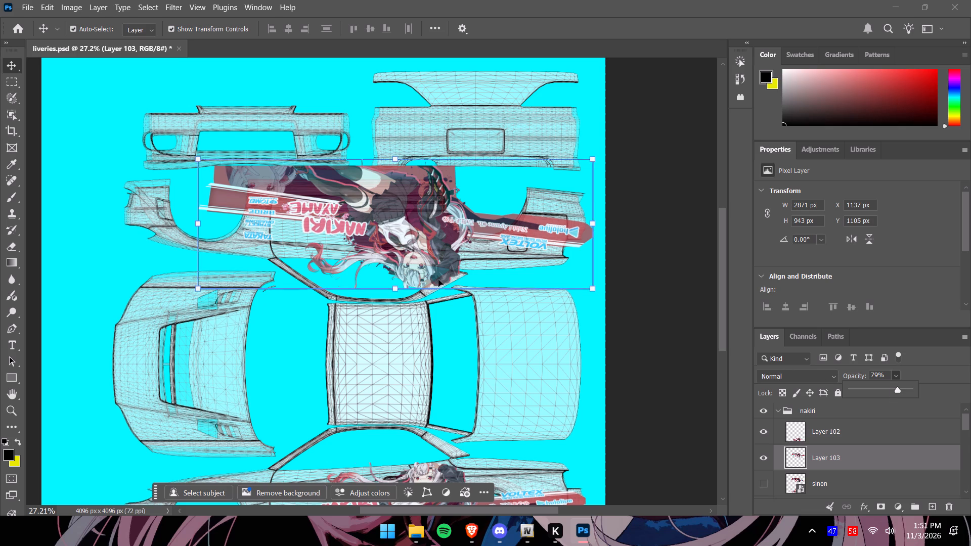
Shrink the upside-down decal on Layer 103 to about 2604 × 675 px so it fits the upper side panel.
left_click_drag(392, 159, 396, 170)
left_click_drag(199, 234, 222, 236)
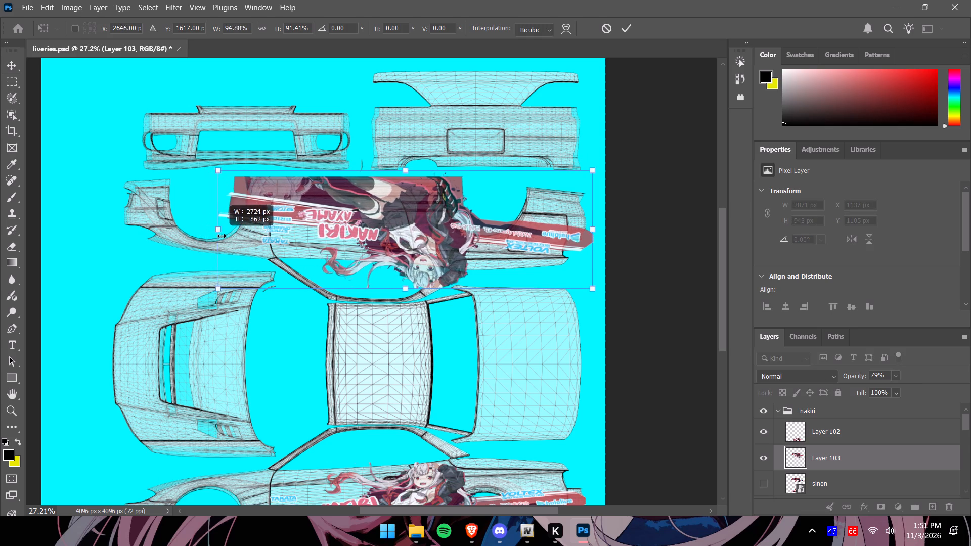
left_click_drag(222, 236, 227, 236)
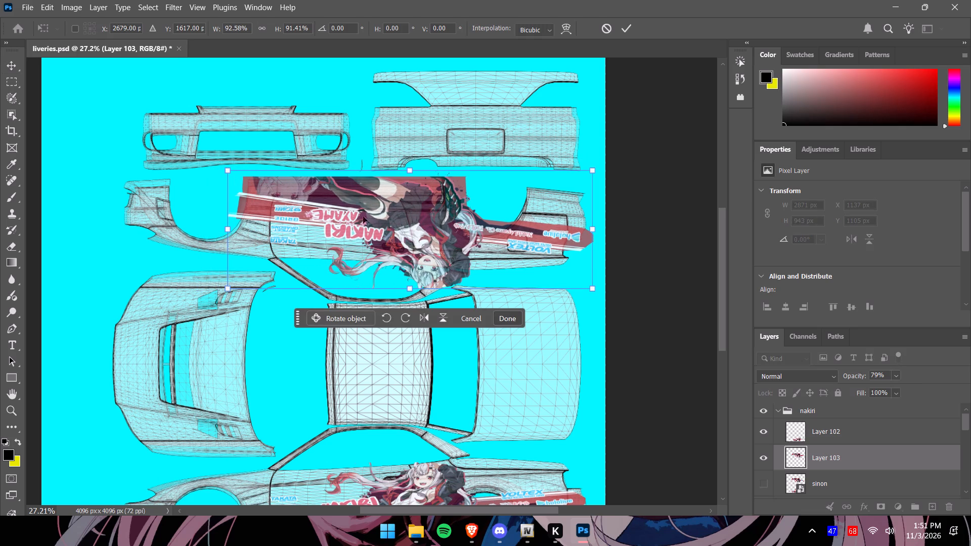
left_click_drag(595, 230, 588, 230)
left_click_drag(407, 289, 407, 288)
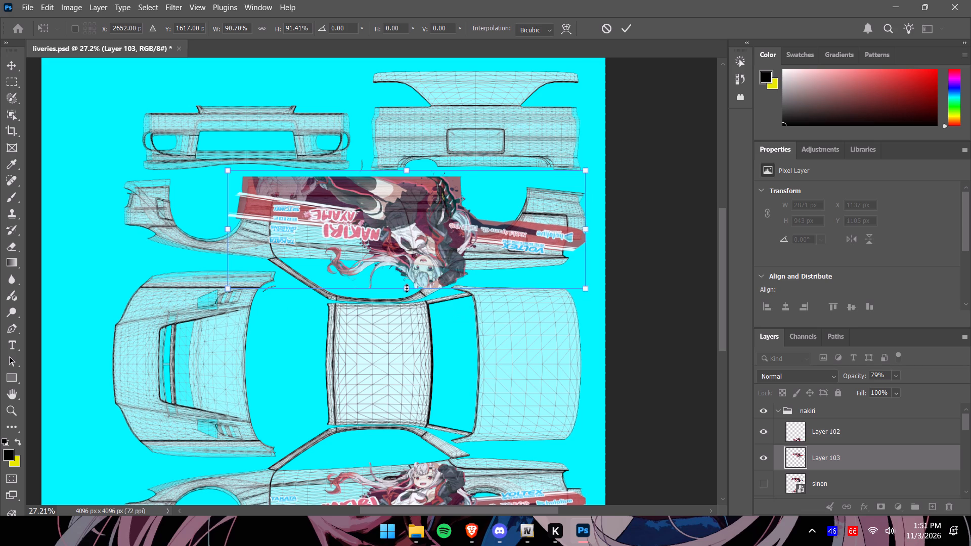
left_click_drag(407, 288, 407, 266)
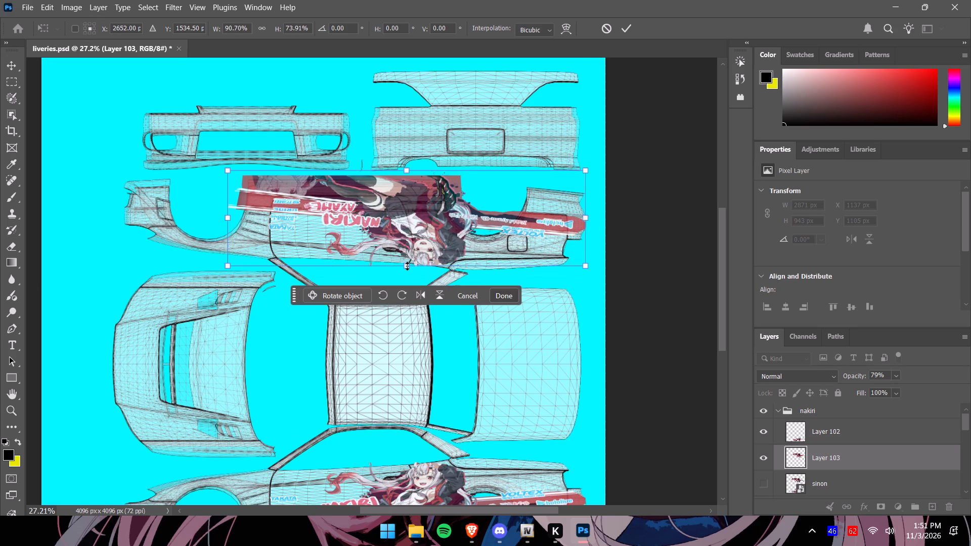
left_click(409, 169)
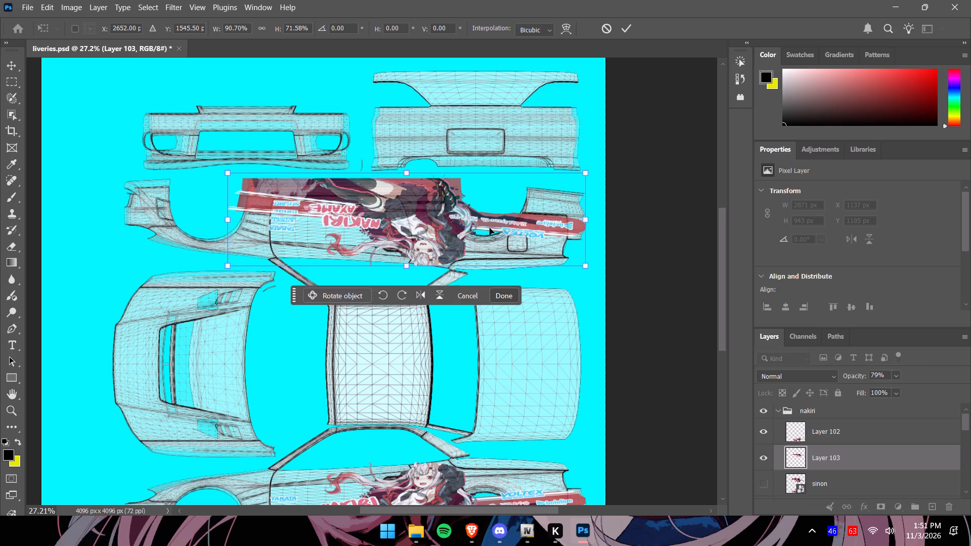
Compare how the rear stripes and logos of the upper and lower decals line up with the rear quarter wireframes.
scroll(518, 242, "up", 4, "alt")
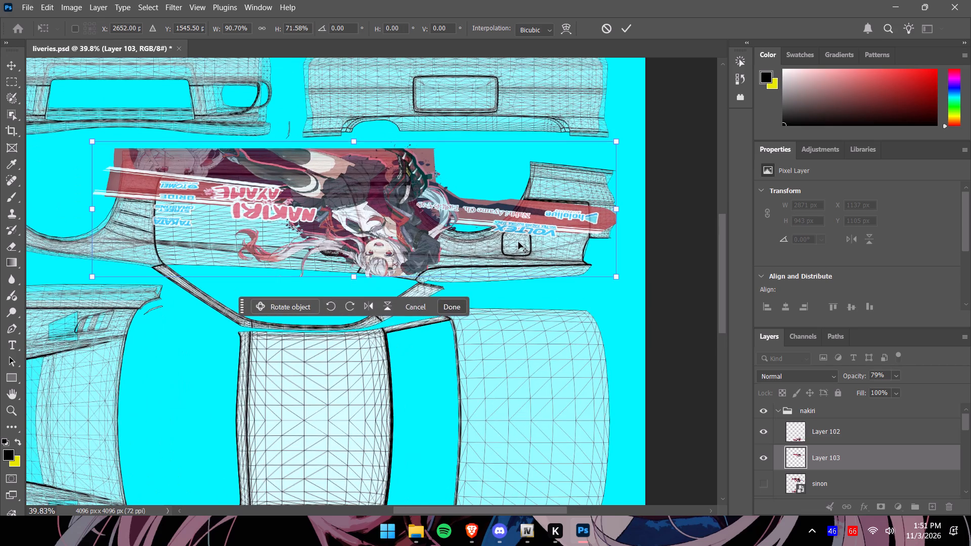
scroll(518, 242, "up", 3, "alt")
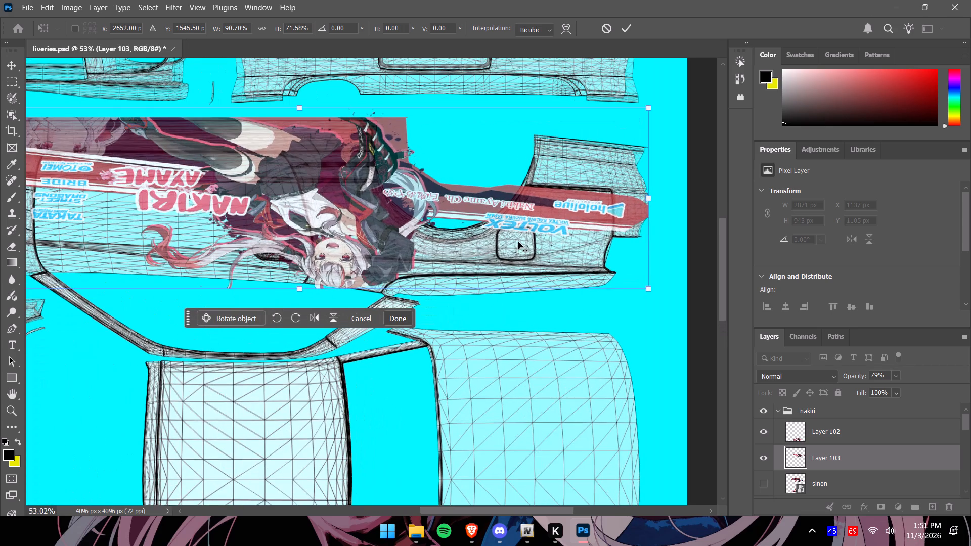
scroll(518, 242, "up", 4, "alt")
scroll(552, 206, "up", 2, "alt")
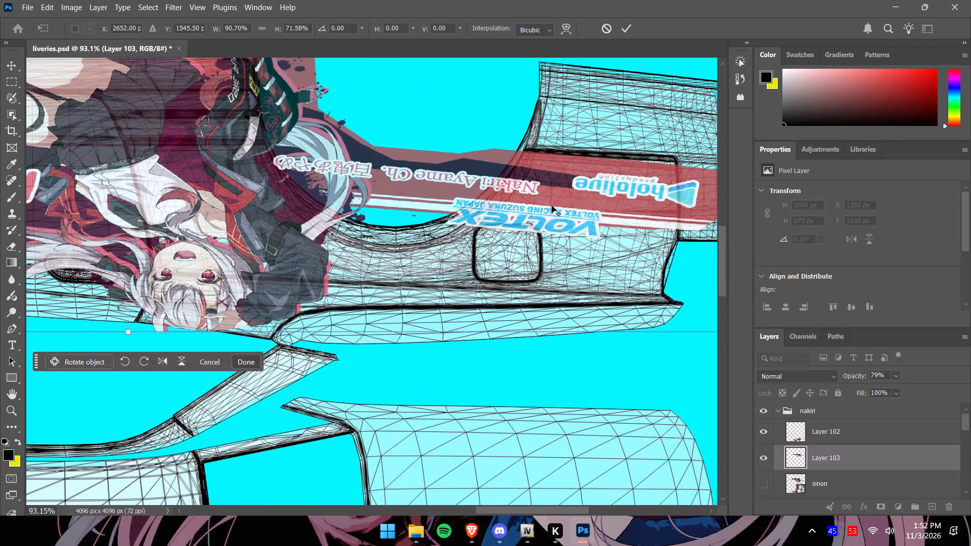
scroll(552, 206, "down", 6, "alt")
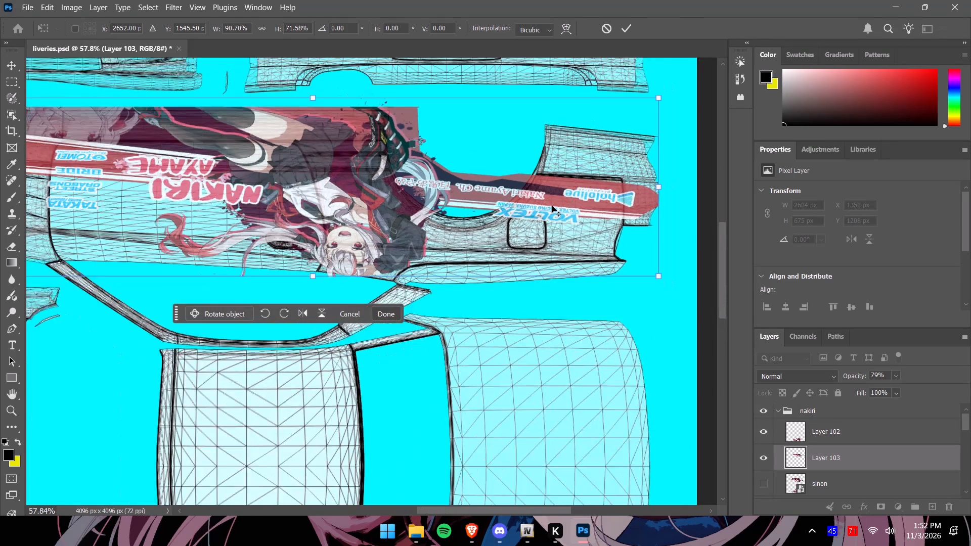
scroll(552, 206, "down", 4, "alt")
left_click_drag(721, 293, 721, 345)
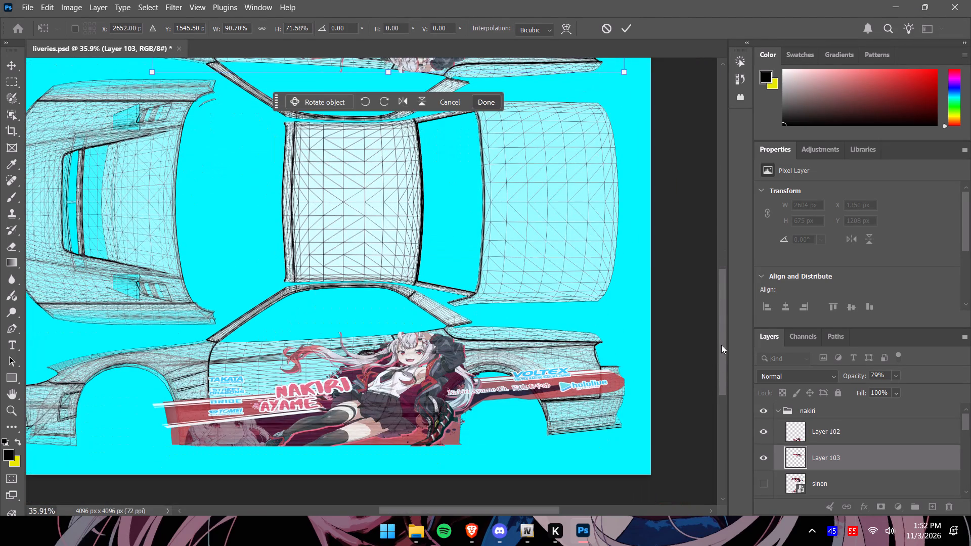
left_click_drag(721, 345, 722, 345)
scroll(572, 400, "up", 4, "alt")
scroll(519, 383, "up", 3, "alt")
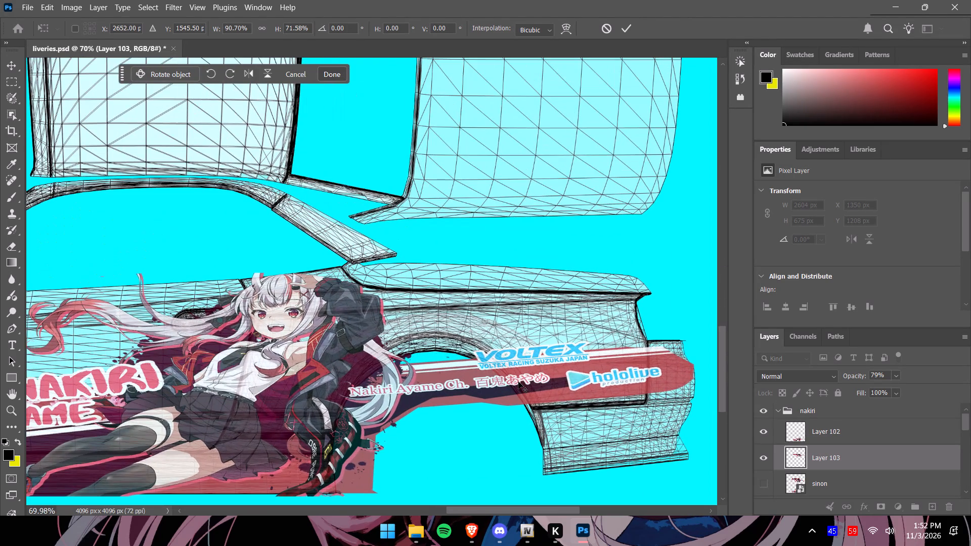
scroll(518, 382, "down", 7, "alt")
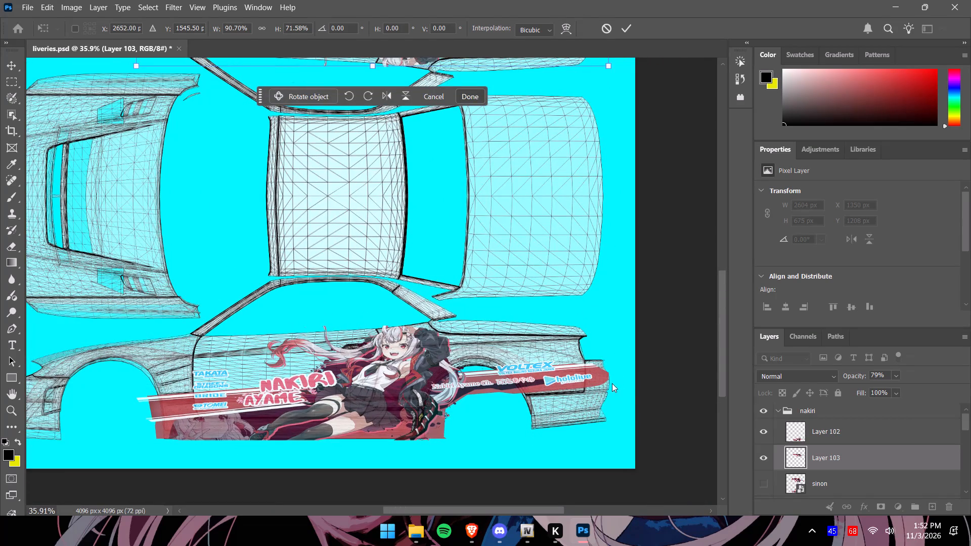
Stretch the lower side decal on Layer 102 rearward to about 2643 px wide, keeping its height.
left_click(817, 436)
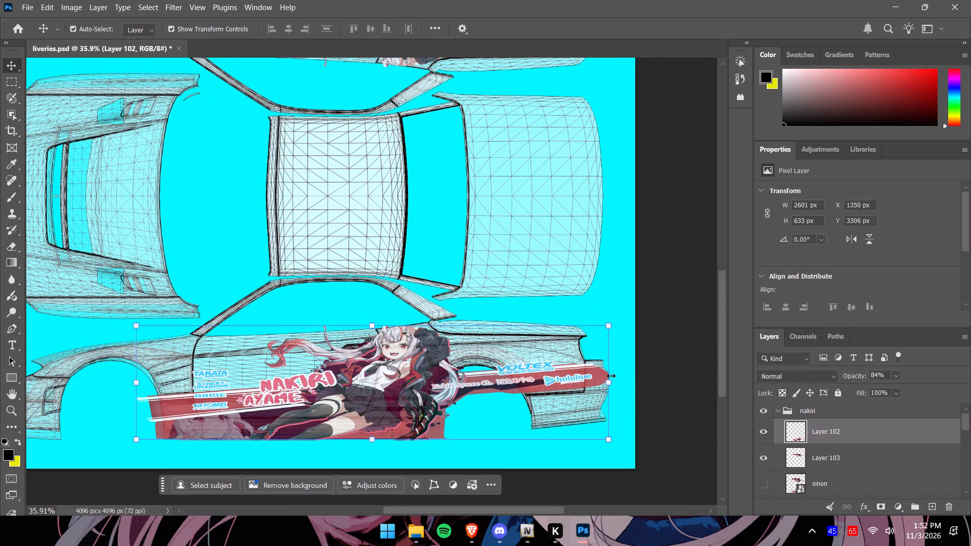
left_click_drag(612, 384, 622, 383)
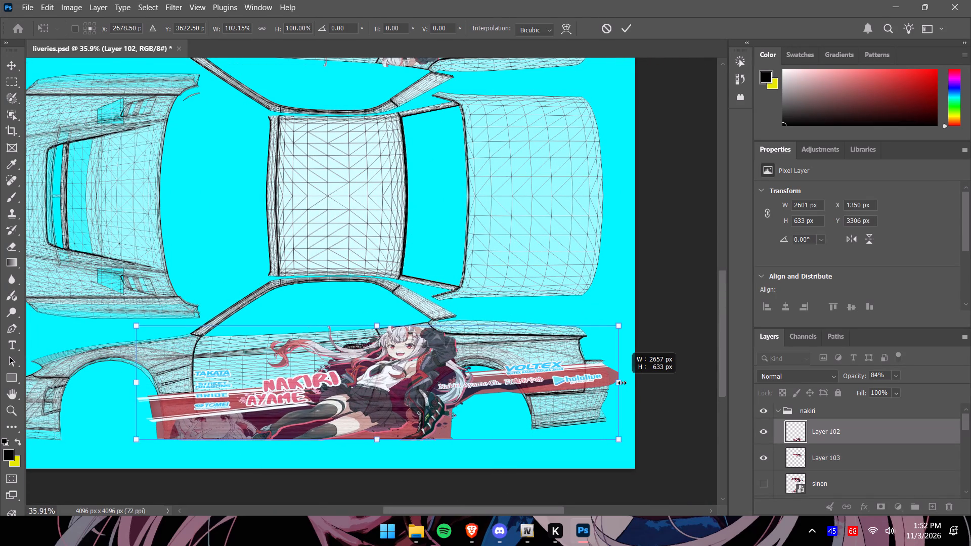
left_click_drag(622, 383, 621, 382)
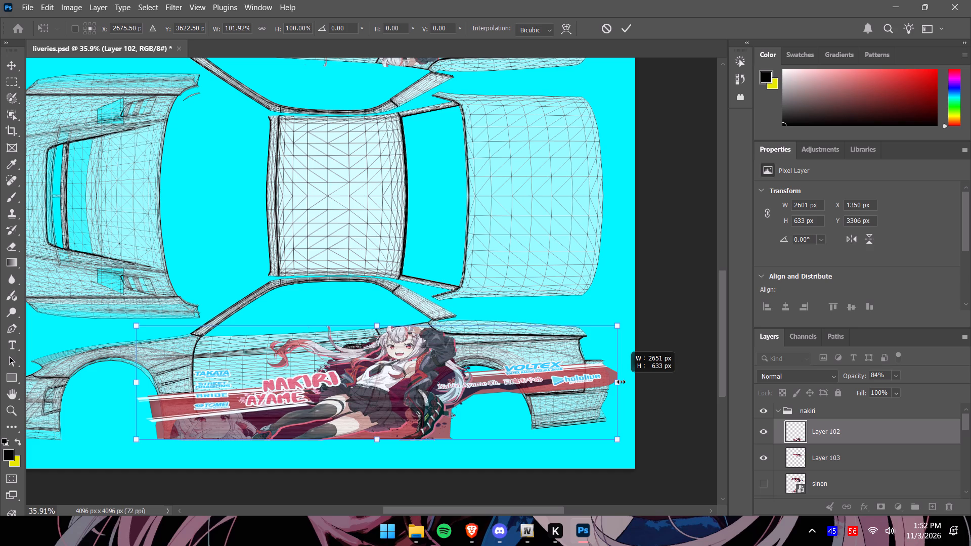
left_click_drag(621, 382, 620, 382)
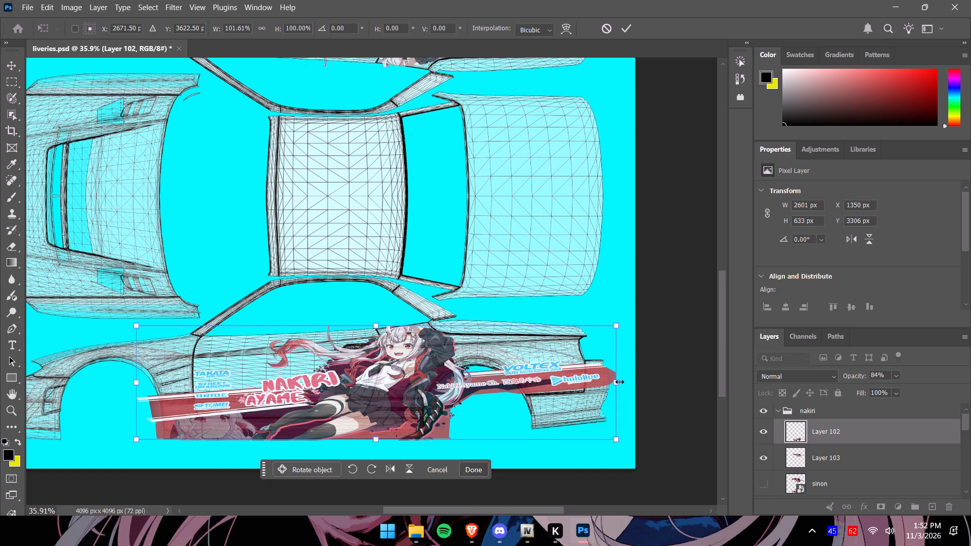
scroll(559, 378, "up", 9, "alt")
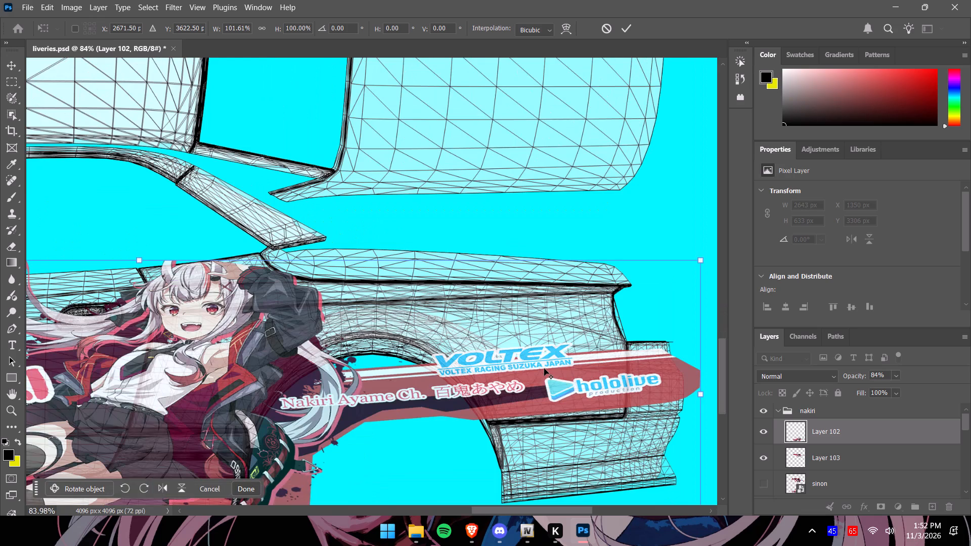
scroll(546, 366, "down", 5, "alt")
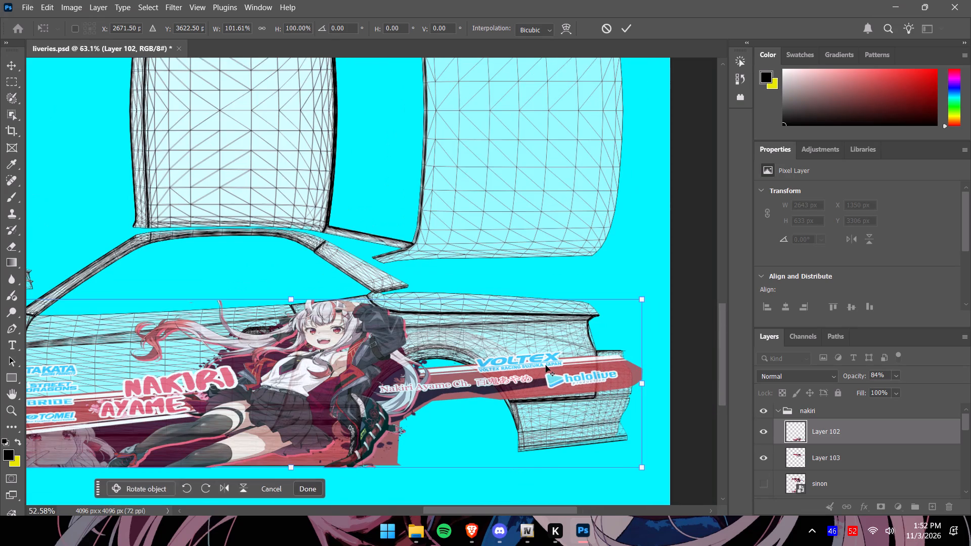
Stretch the upside-down decal on Layer 103 rearward to about 2643 px wide, keeping its height.
left_click_drag(718, 377, 708, 327)
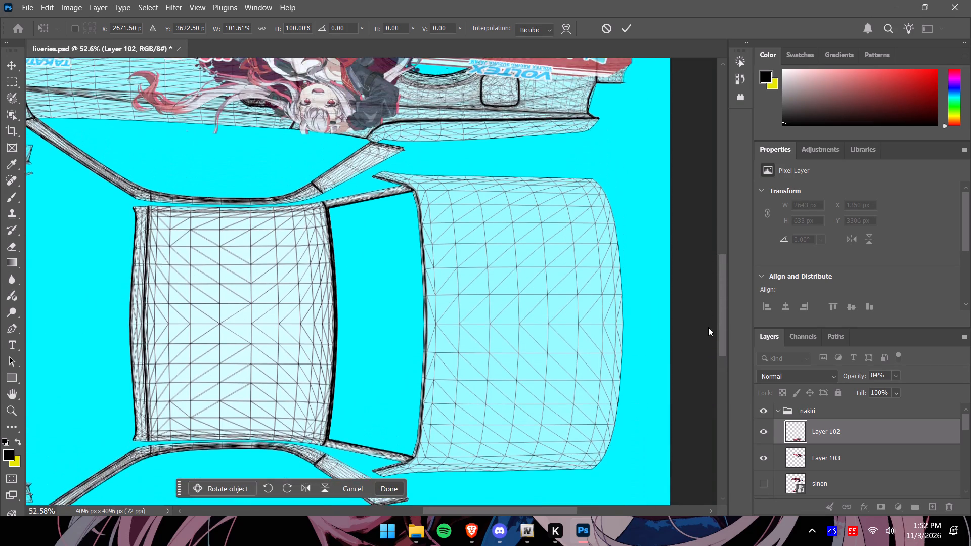
left_click_drag(708, 327, 706, 290)
scroll(632, 219, "down", 8, "alt")
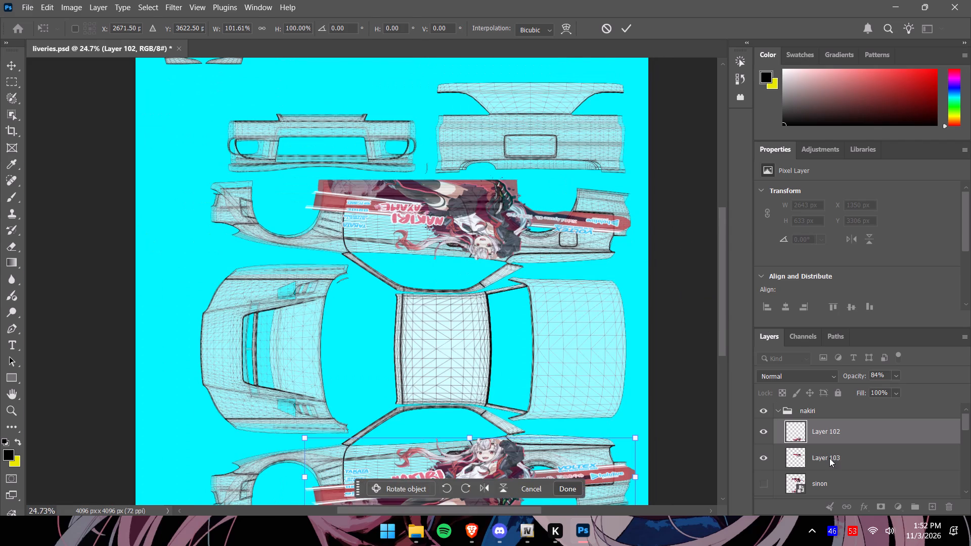
left_click(829, 458)
left_click(631, 220)
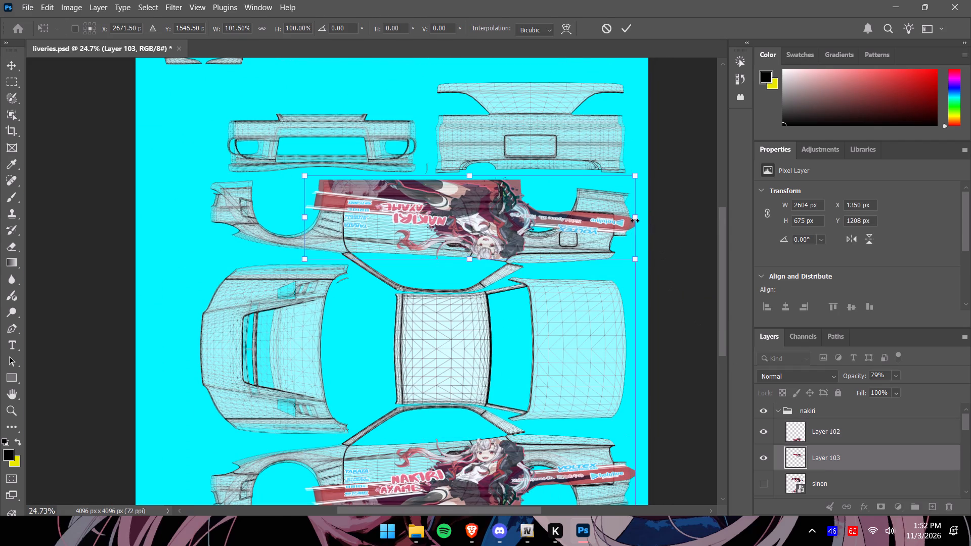
scroll(649, 262, "up", 5, "alt")
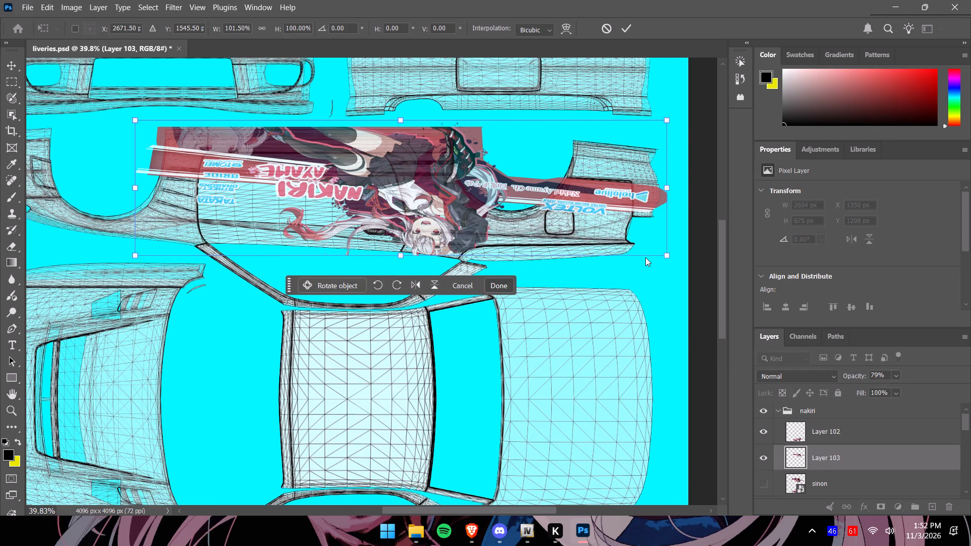
scroll(645, 257, "down", 3, "alt")
scroll(585, 296, "down", 5, "alt")
scroll(478, 339, "down", 4, "alt")
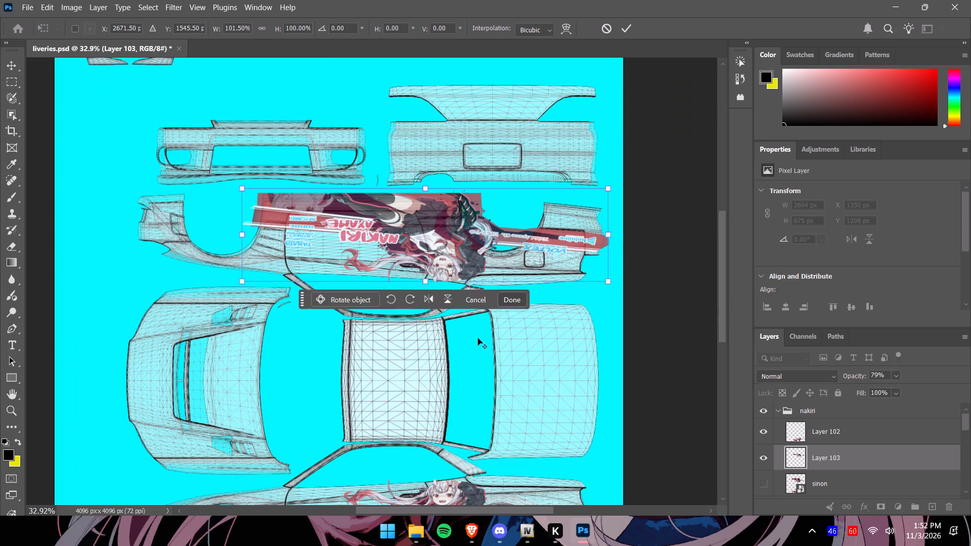
left_click(520, 308)
Set Layer 103's opacity to 100%.
left_click_drag(724, 304, 723, 334)
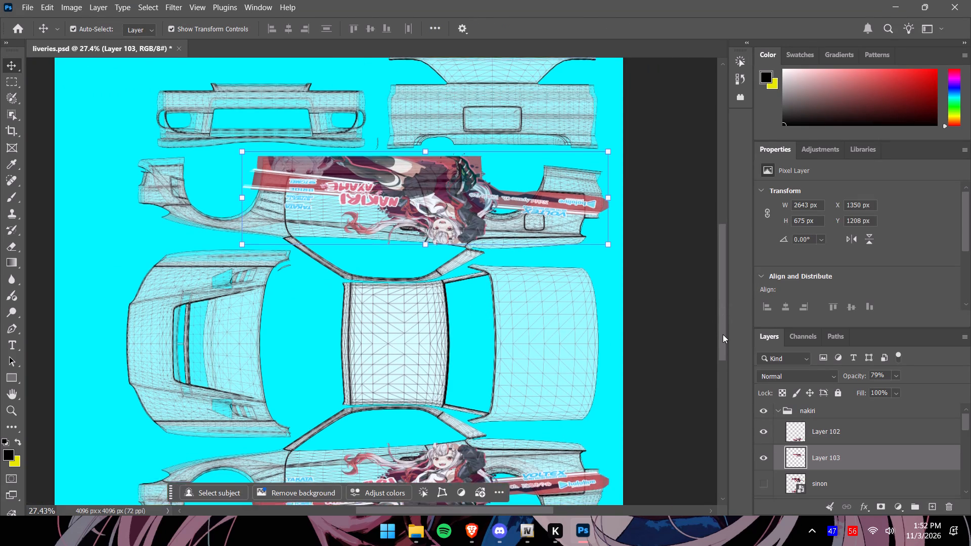
left_click_drag(723, 334, 723, 337)
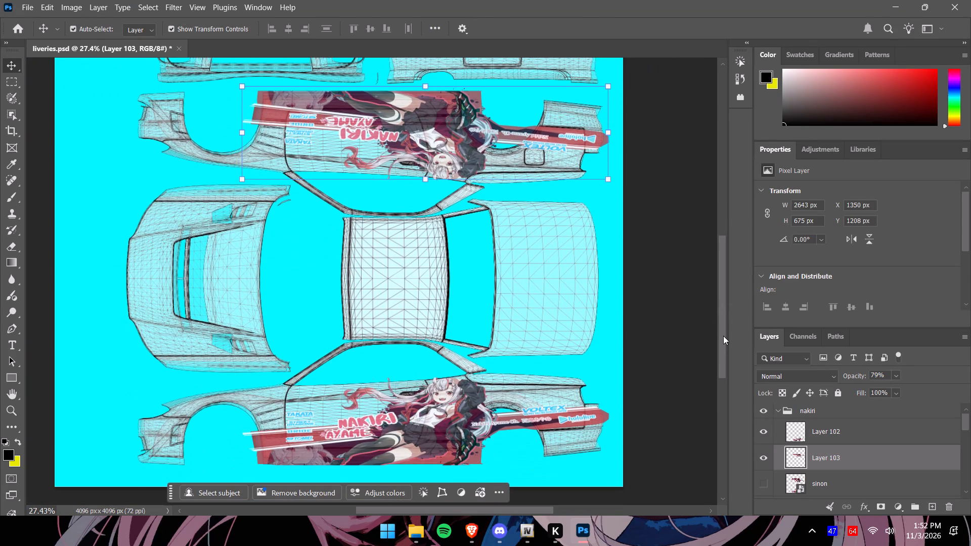
left_click_drag(723, 334, 716, 307)
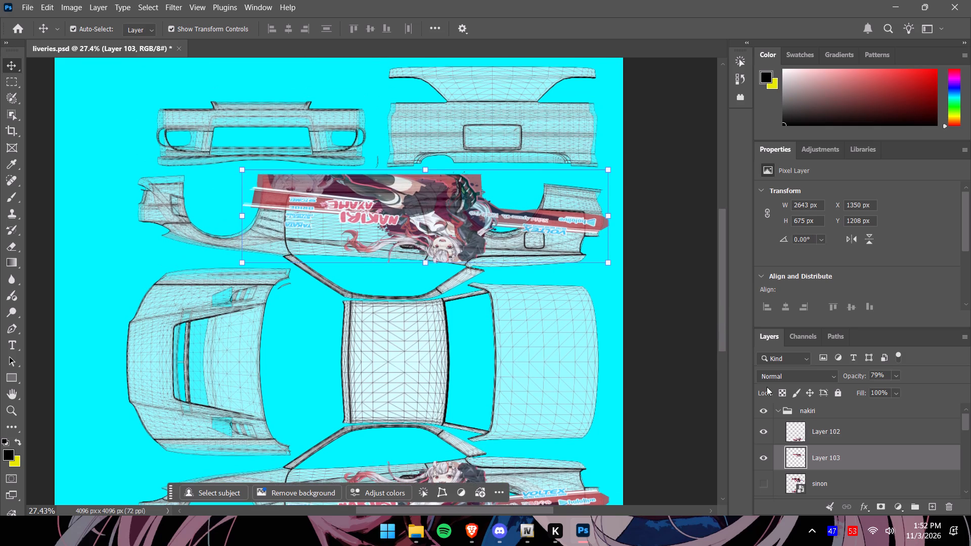
left_click(897, 371)
left_click_drag(907, 388, 956, 394)
Paint over the lower part of the word "Nakiri" in Layer 103's upside-down channel name with the sampled stripe red, using a 14 px hard round brush.
scroll(557, 197, "up", 8, "alt")
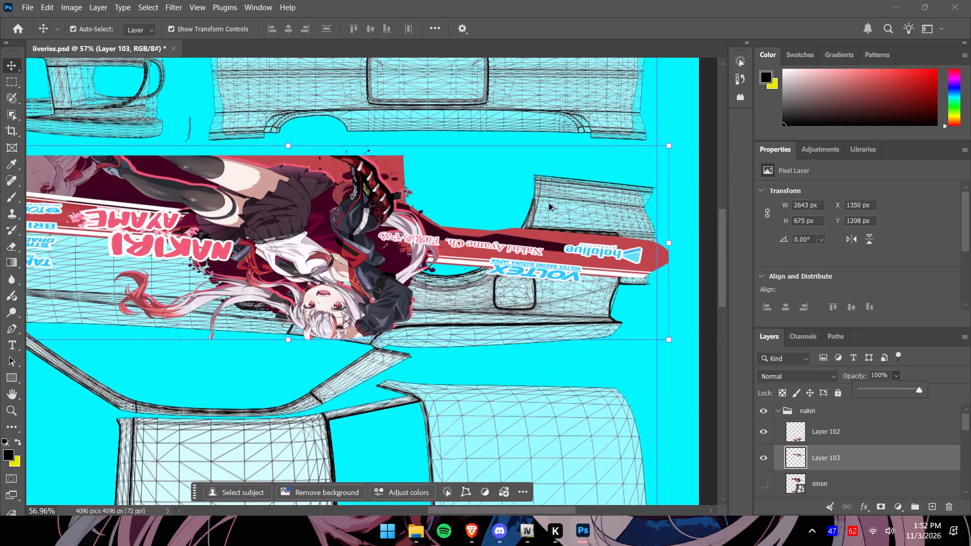
scroll(549, 213, "up", 9, "alt")
scroll(537, 258, "up", 4, "alt")
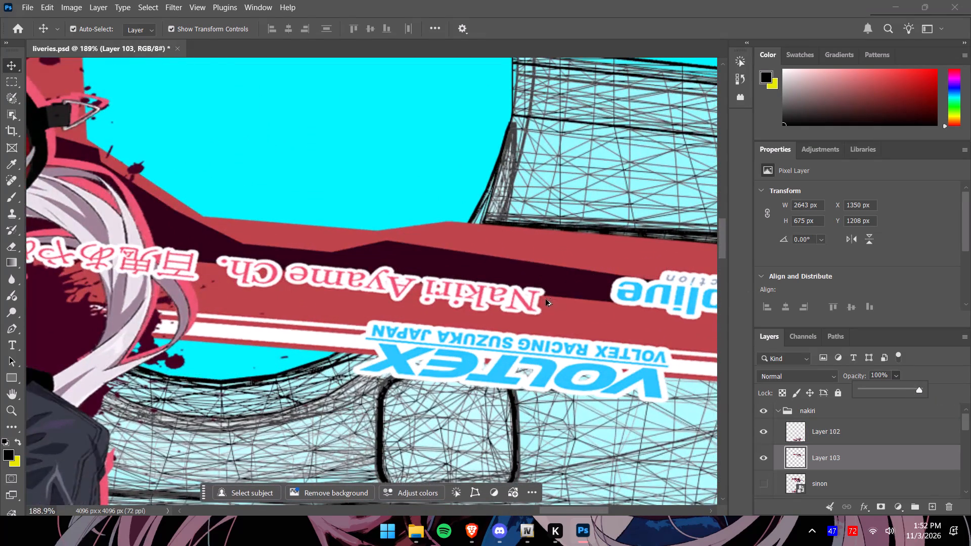
scroll(546, 299, "up", 4, "alt")
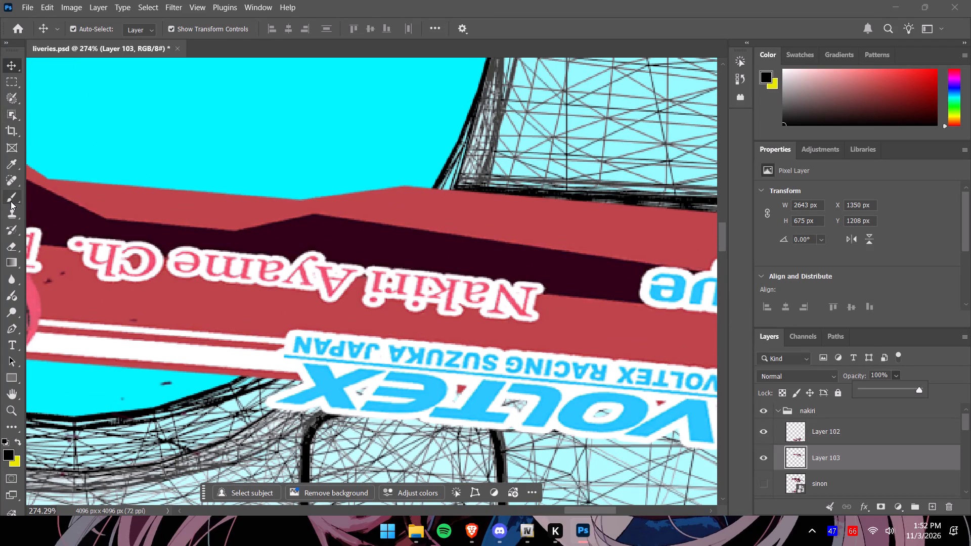
left_click(10, 201)
left_click(571, 318, "alt")
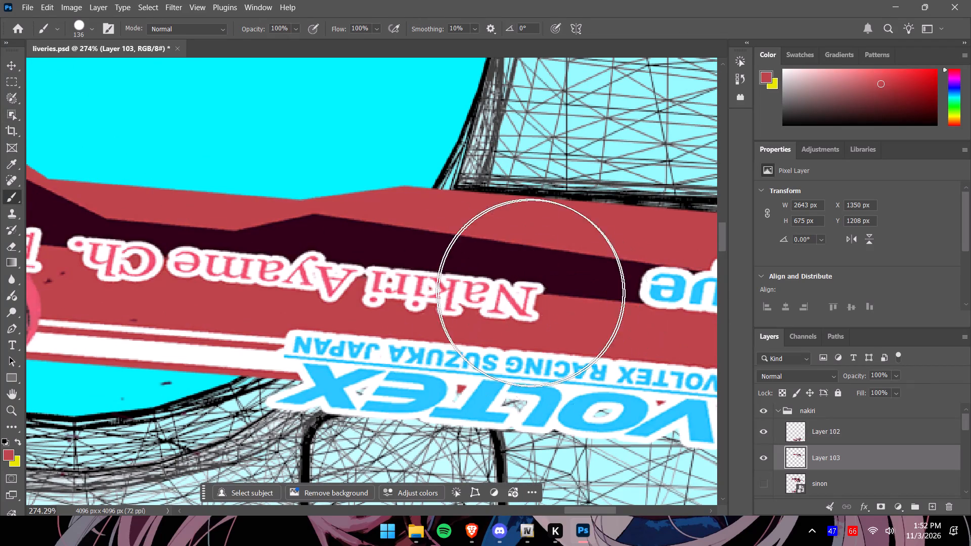
left_click(93, 25)
left_click_drag(116, 71, 90, 68)
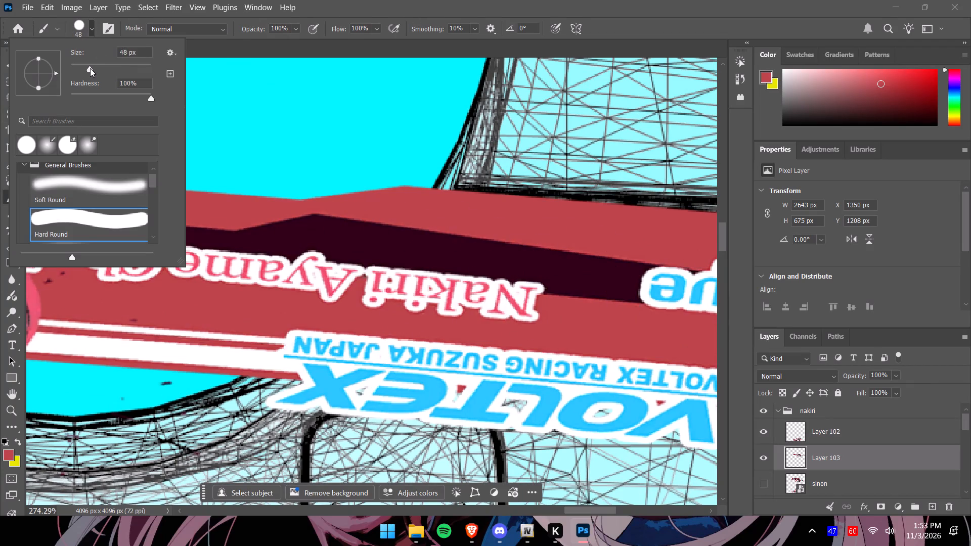
left_click_drag(90, 68, 79, 66)
left_click(91, 32)
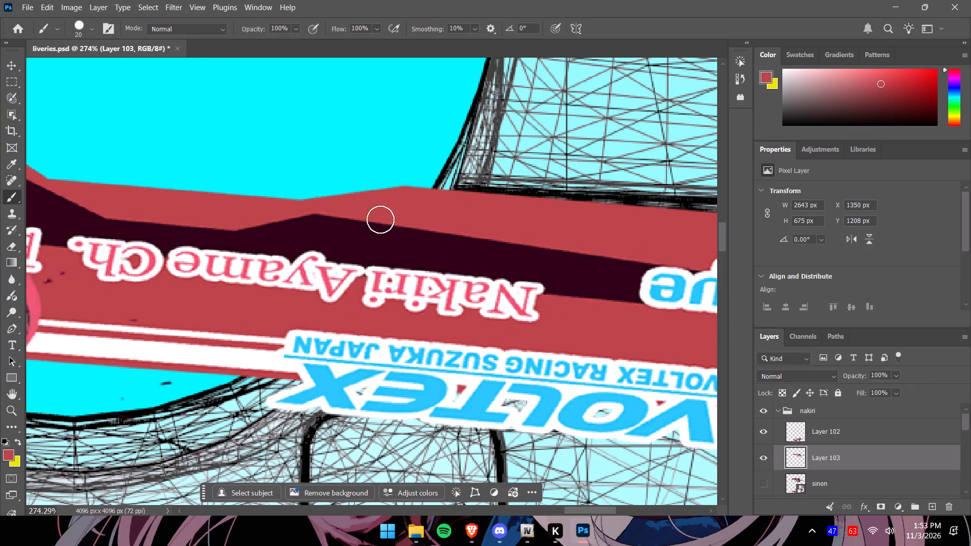
left_click(94, 24)
left_click(79, 67)
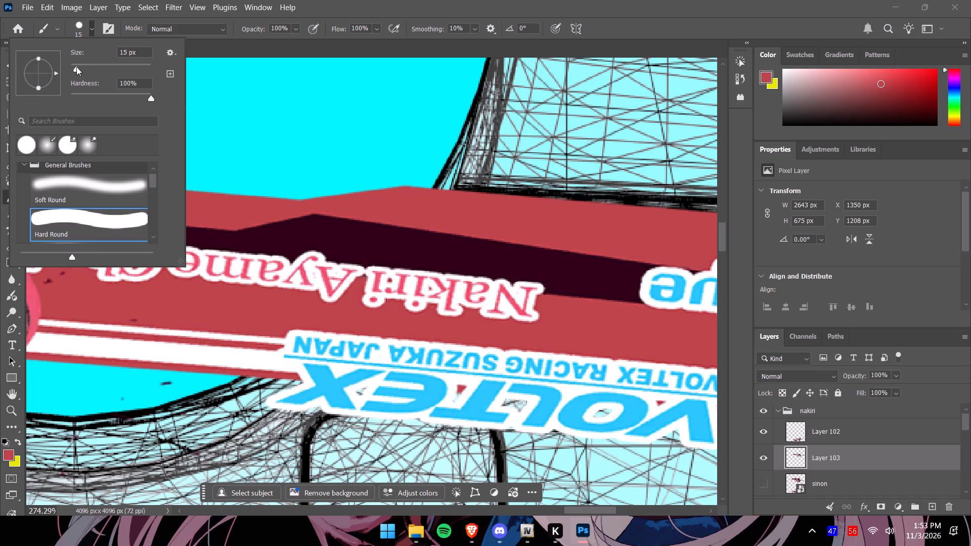
left_click(89, 31)
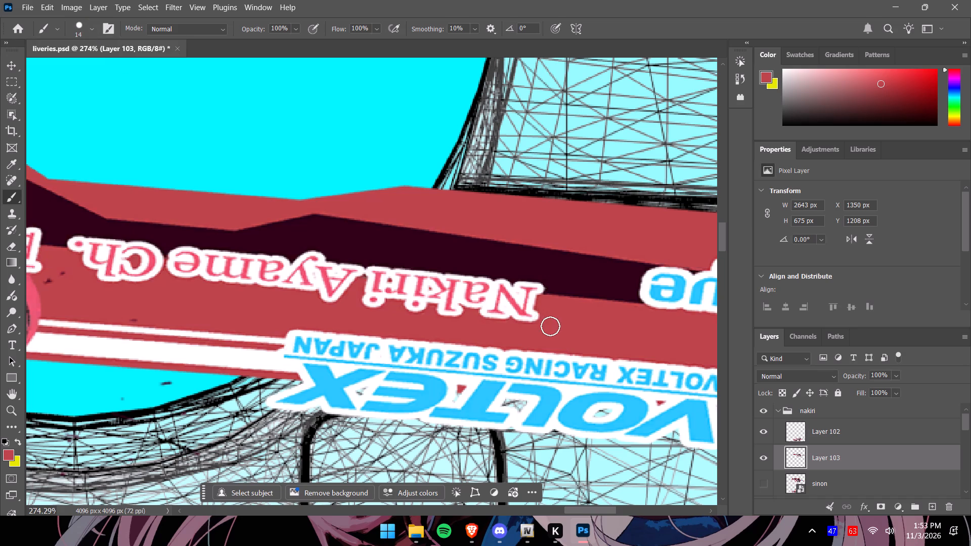
left_click_drag(543, 321, 418, 300)
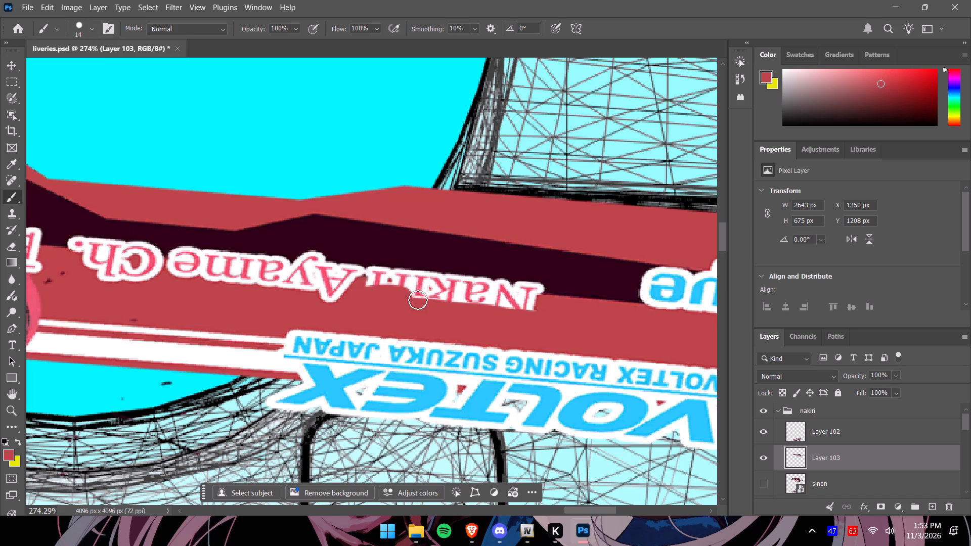
left_click_drag(418, 300, 542, 306)
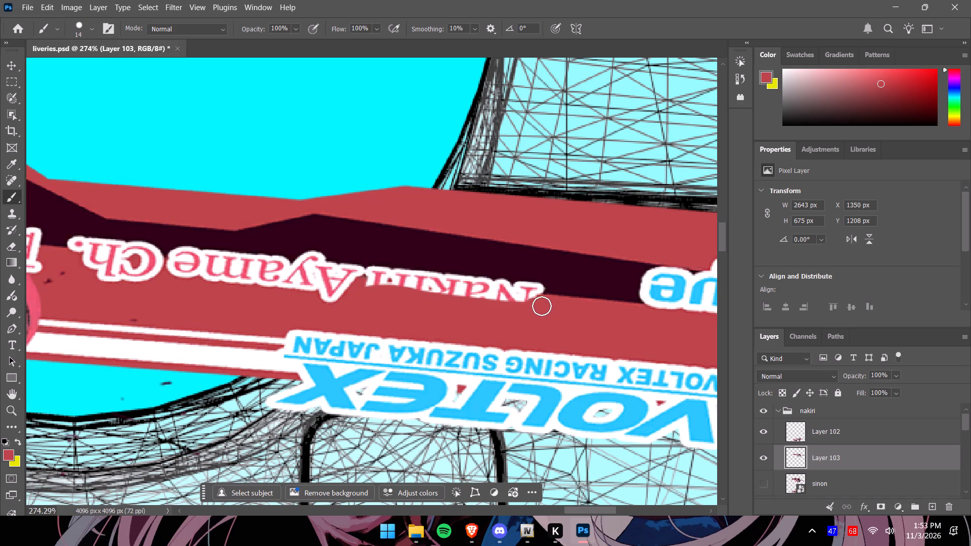
left_click_drag(542, 306, 382, 288)
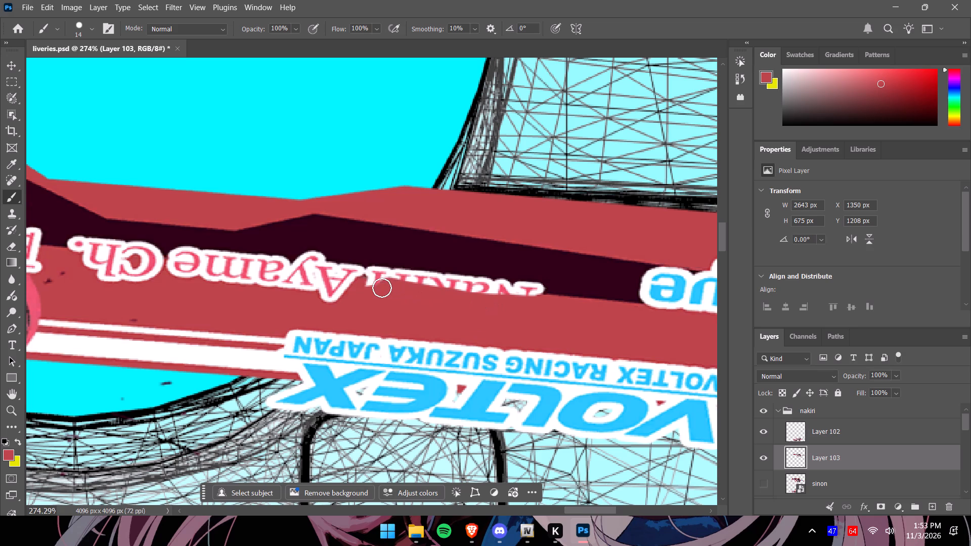
Even out the red paint edge along the remnants of "Nakiri" on Layer 103's rear stripe.
left_click_drag(382, 288, 402, 291)
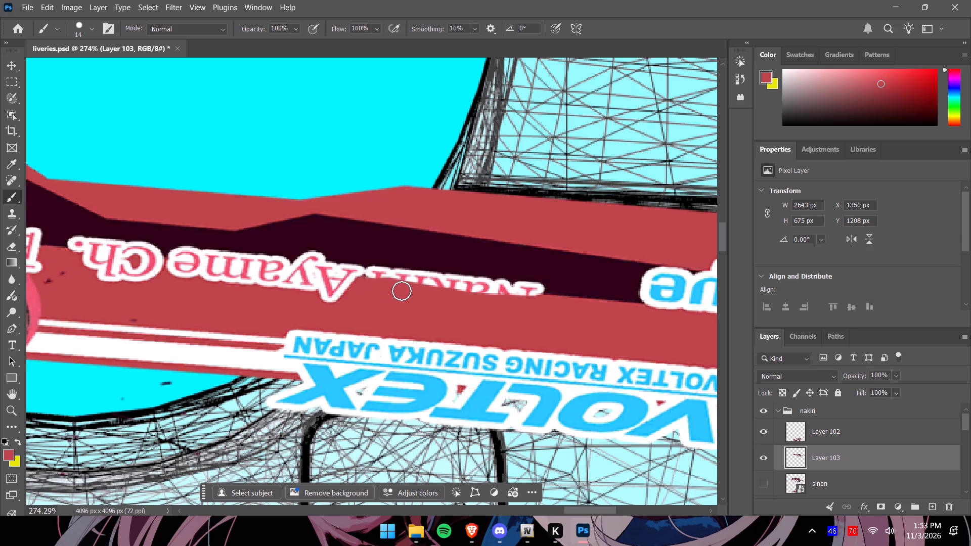
left_click_drag(402, 291, 470, 300)
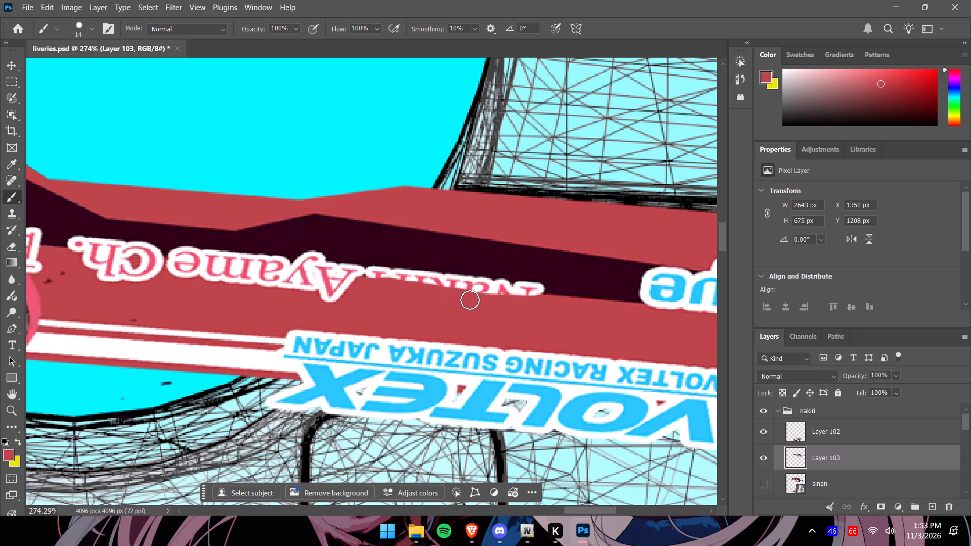
left_click_drag(470, 300, 535, 307)
left_click_drag(535, 307, 532, 305)
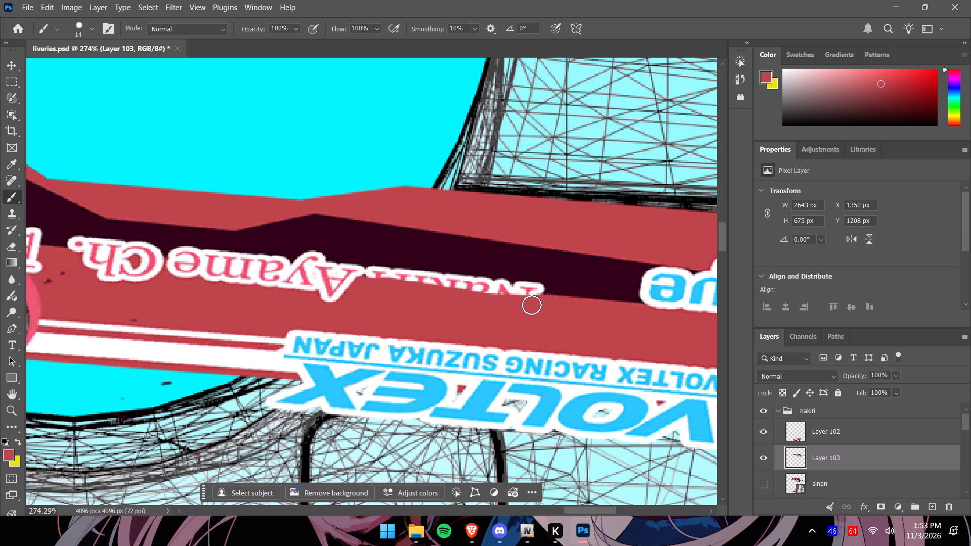
left_click_drag(532, 305, 483, 302)
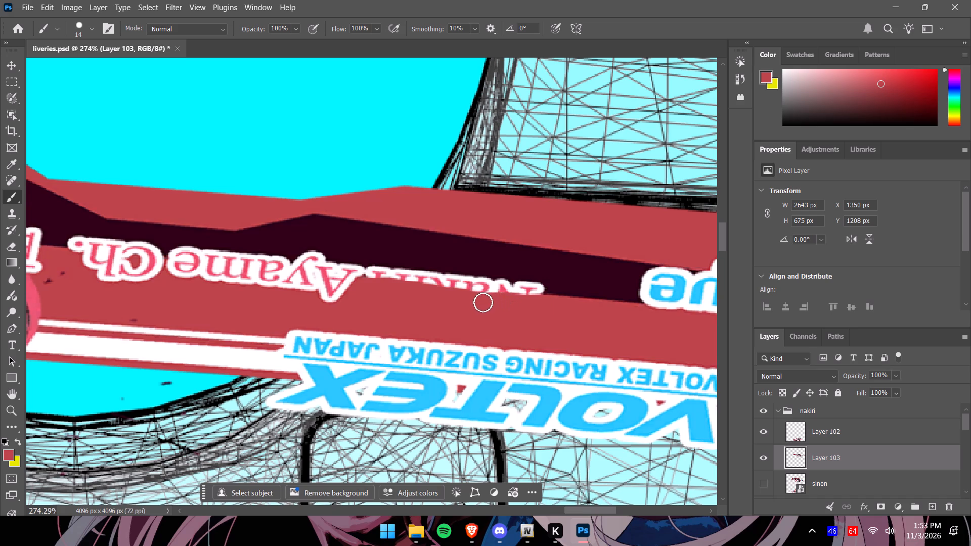
left_click_drag(483, 302, 493, 301)
left_click_drag(493, 301, 531, 306)
Cover the remaining parts of the "Nakiri" letters with the dark maroon sampled from the stripe beside them.
left_click(575, 287, "alt")
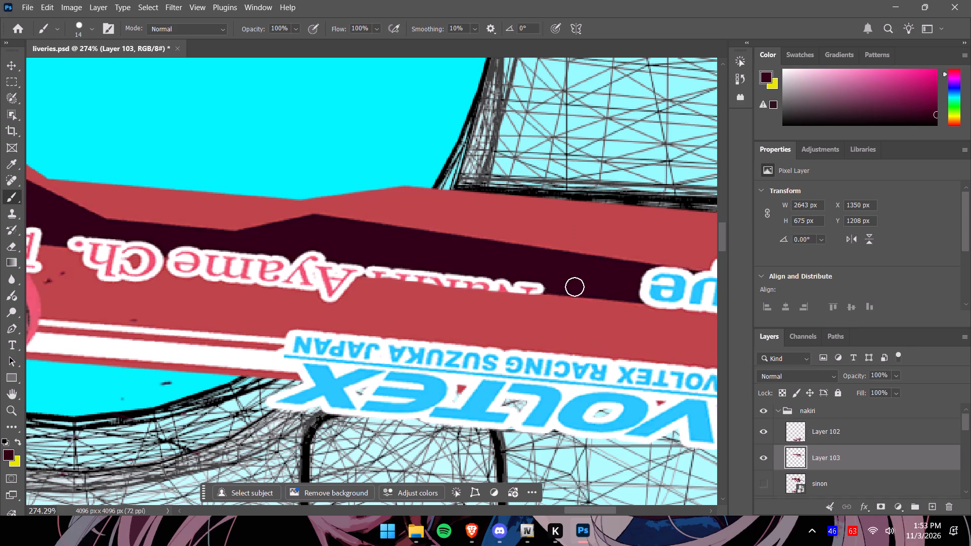
left_click_drag(557, 283, 489, 283)
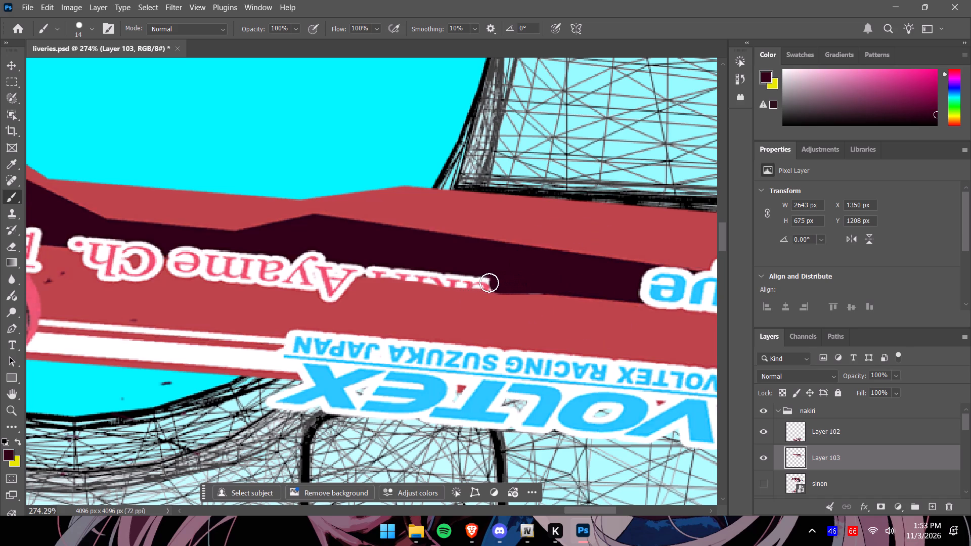
left_click_drag(489, 283, 372, 272)
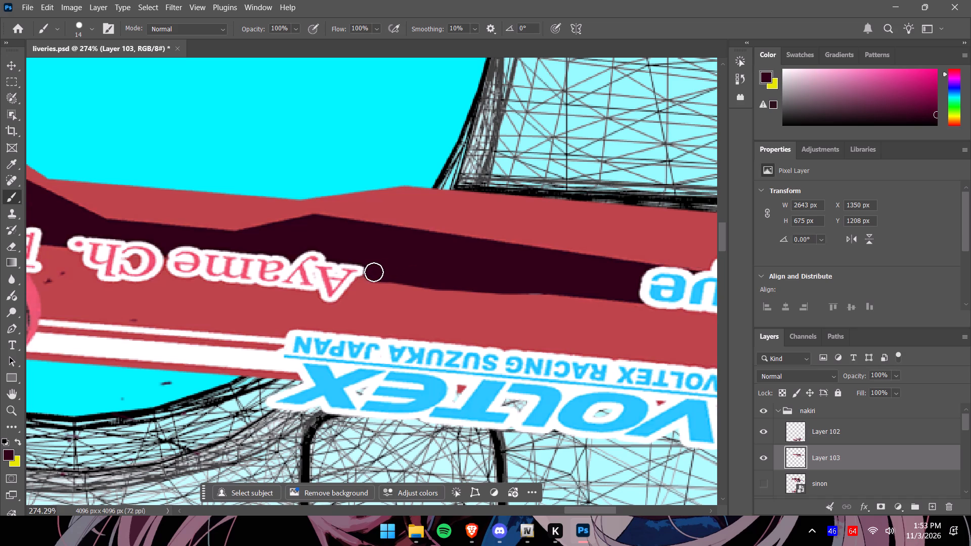
Straighten the dark stripe's edge where "Nakiri" stood by painting along it with the sampled stripe red.
left_click(451, 317, "alt")
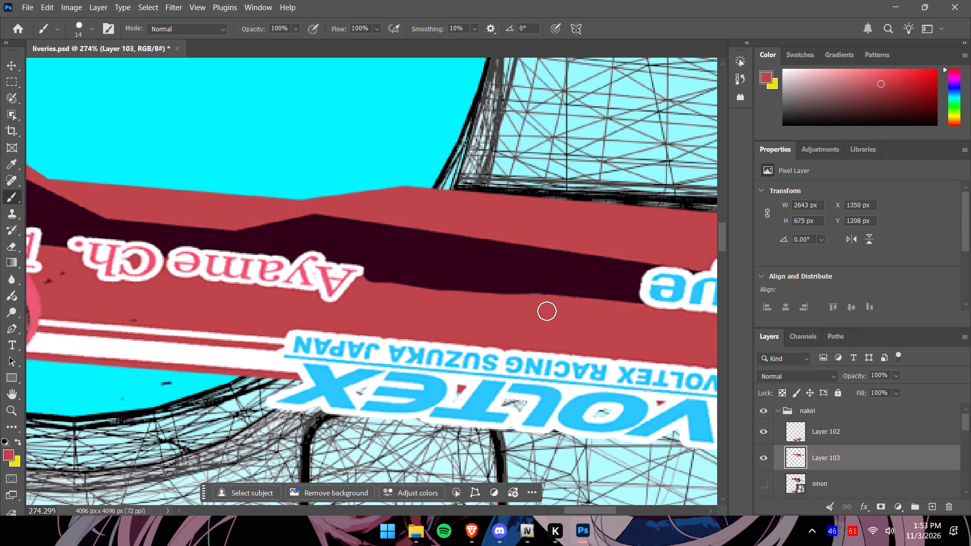
left_click_drag(547, 305, 512, 302)
left_click_drag(512, 302, 499, 301)
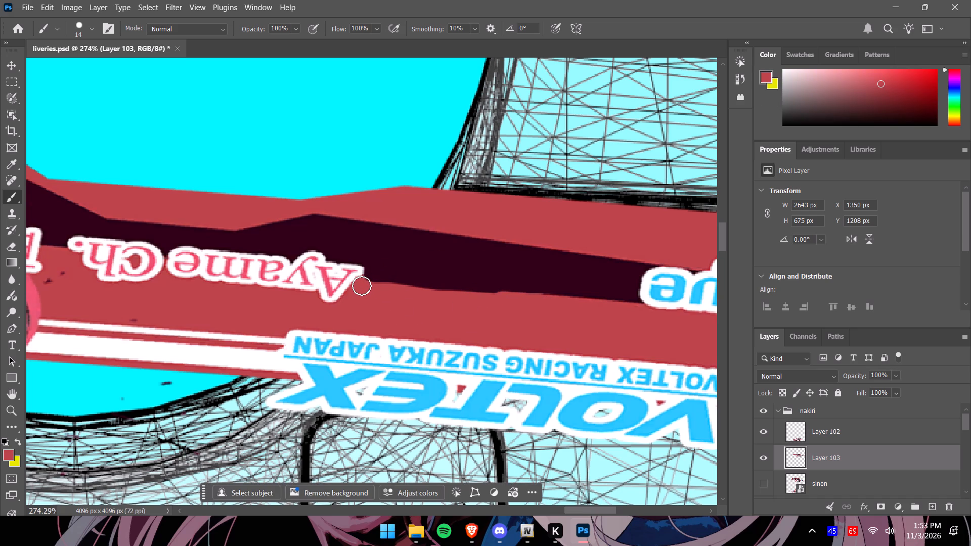
left_click_drag(362, 286, 374, 288)
left_click_drag(374, 288, 418, 293)
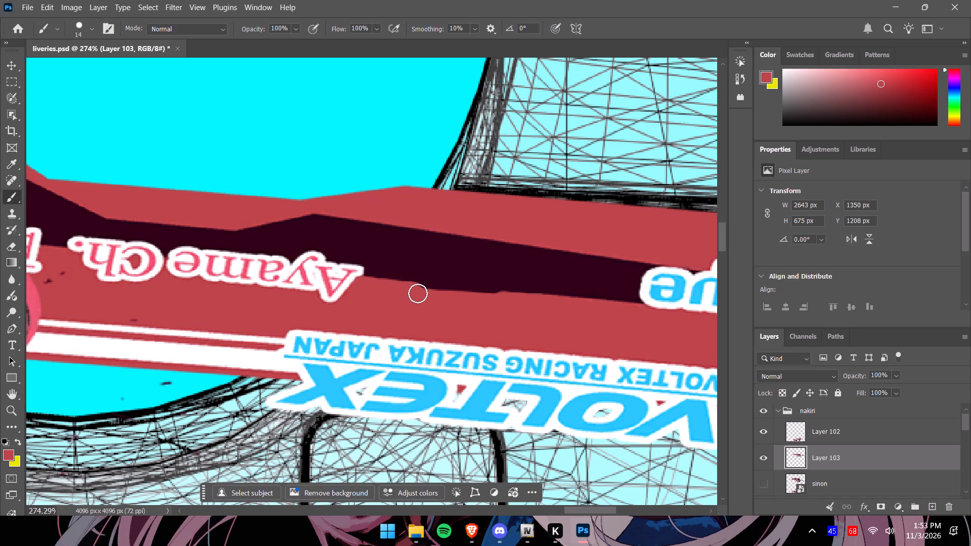
left_click_drag(418, 293, 470, 298)
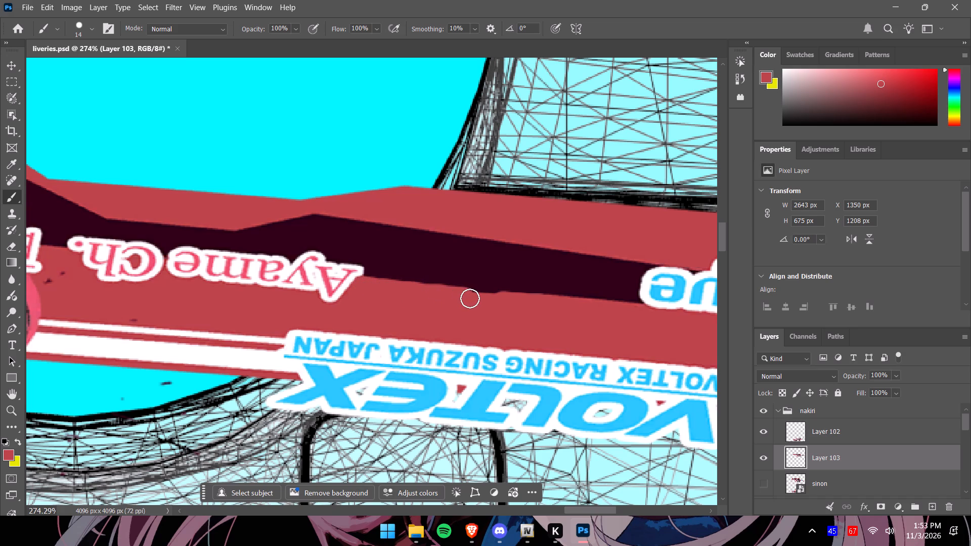
left_click_drag(470, 298, 503, 300)
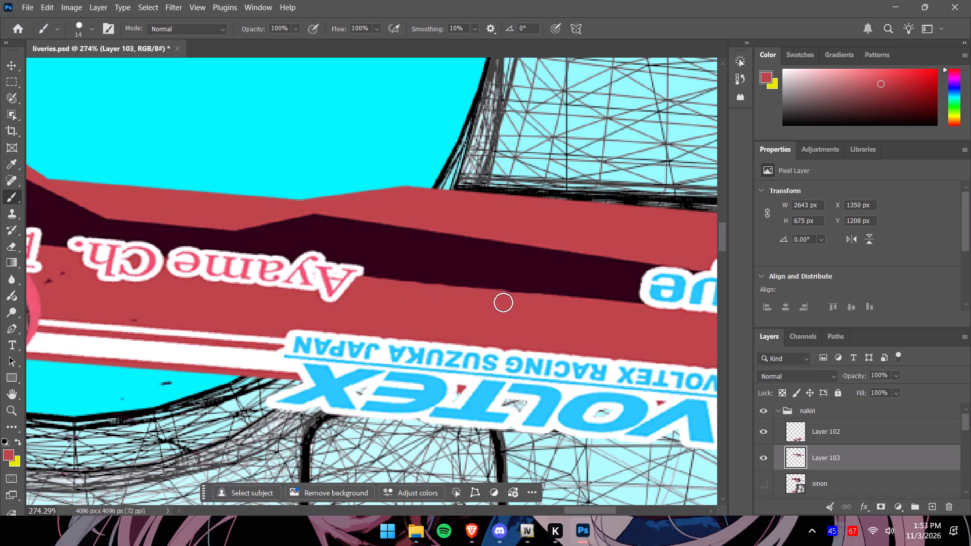
Set Layer 103's opacity to 68%.
scroll(499, 312, "down", 7, "alt")
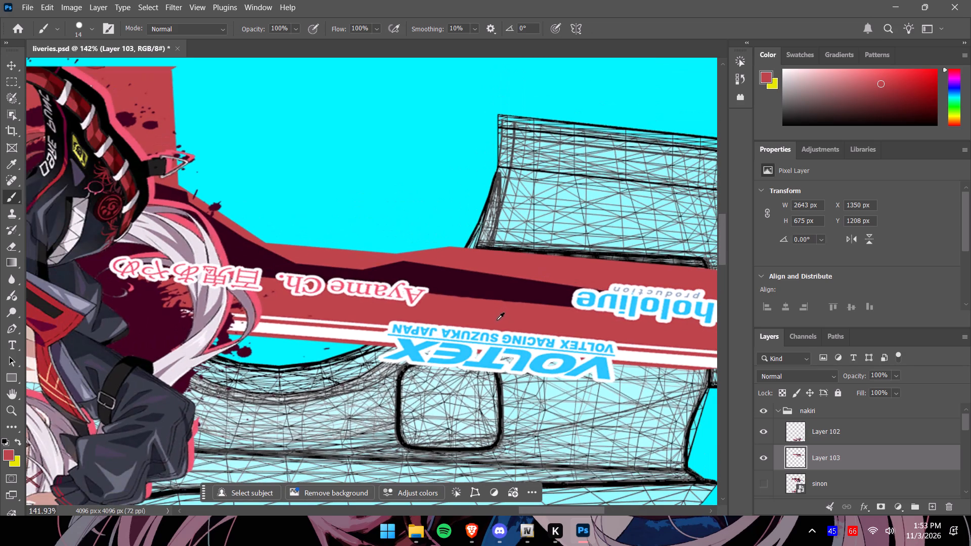
left_click(900, 370)
left_click_drag(906, 388, 898, 388)
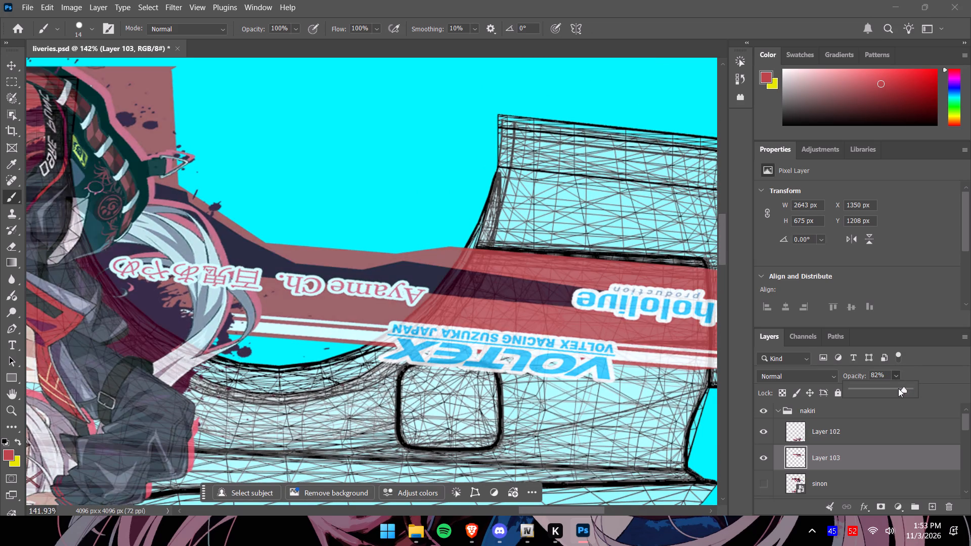
left_click_drag(898, 388, 903, 388)
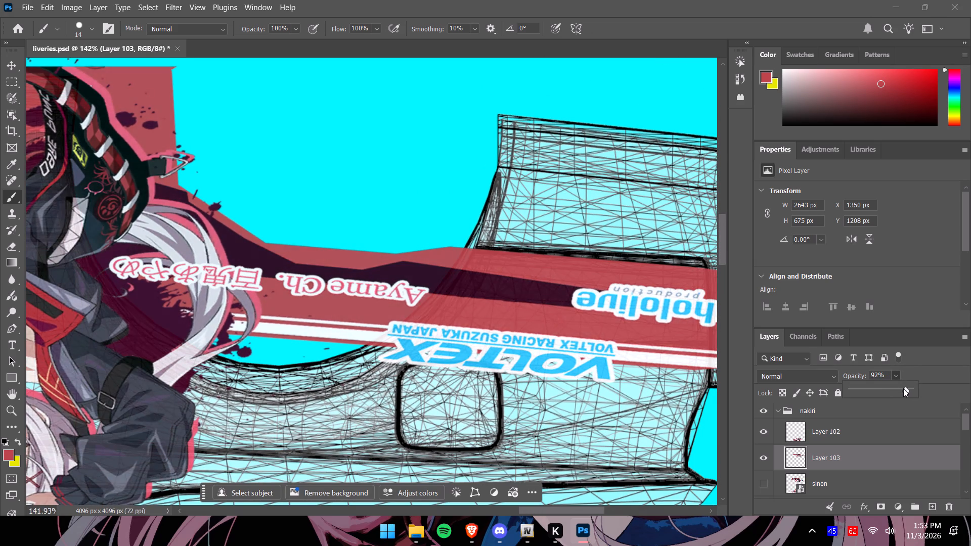
left_click_drag(903, 388, 924, 390)
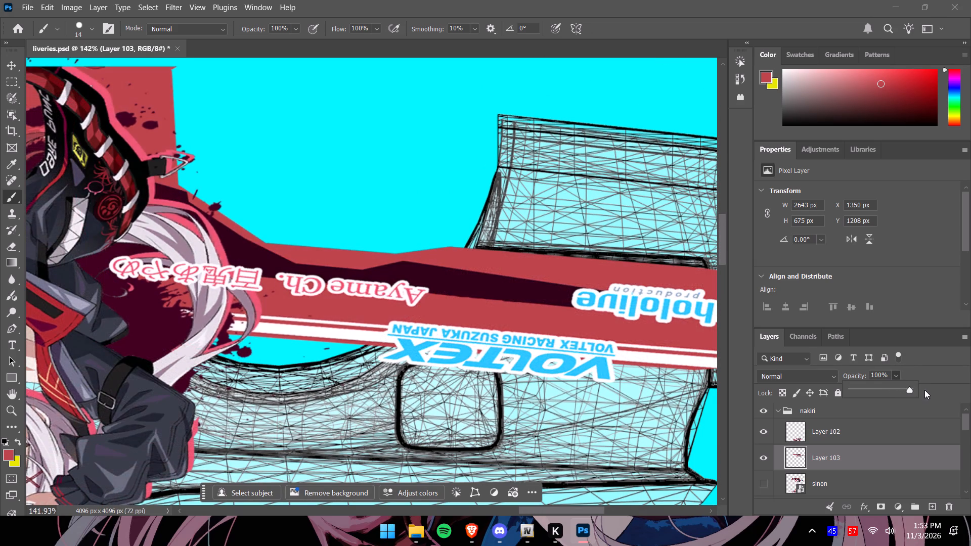
left_click_drag(924, 390, 892, 396)
Compare the sponsor logos and front stripes of the upper and lower side decals against the door and front fender wireframes.
scroll(378, 340, "down", 5, "alt")
left_click_drag(500, 511, 417, 514)
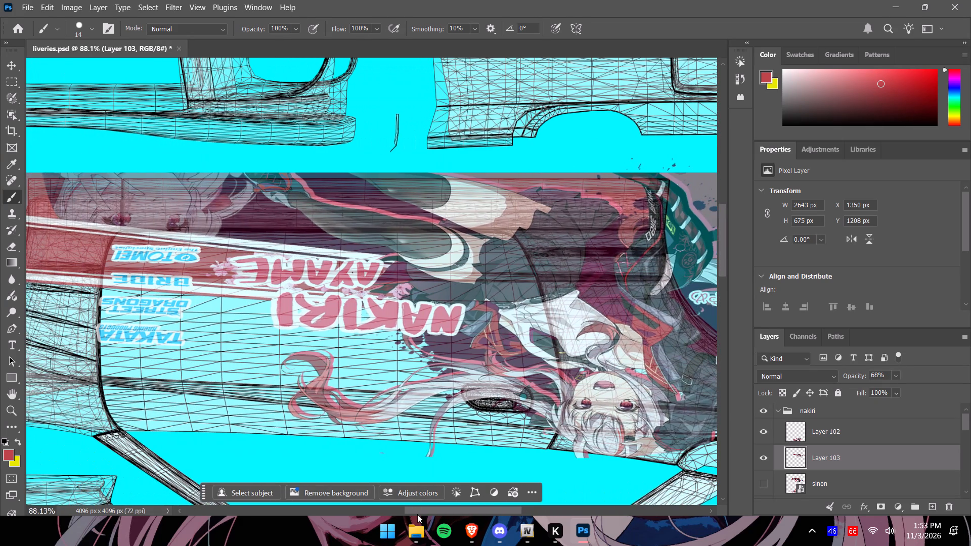
left_click_drag(417, 514, 396, 510)
scroll(412, 407, "down", 4, "alt")
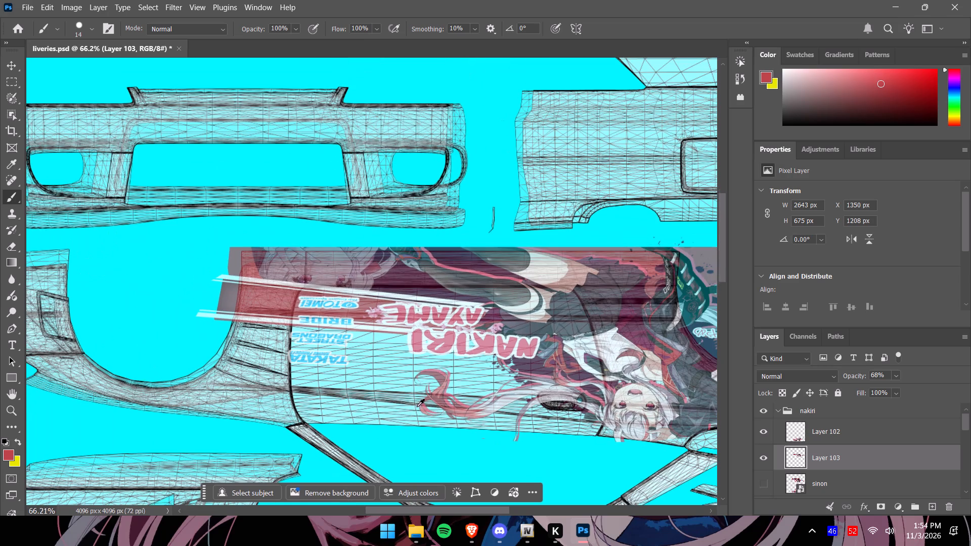
left_click_drag(726, 277, 726, 403)
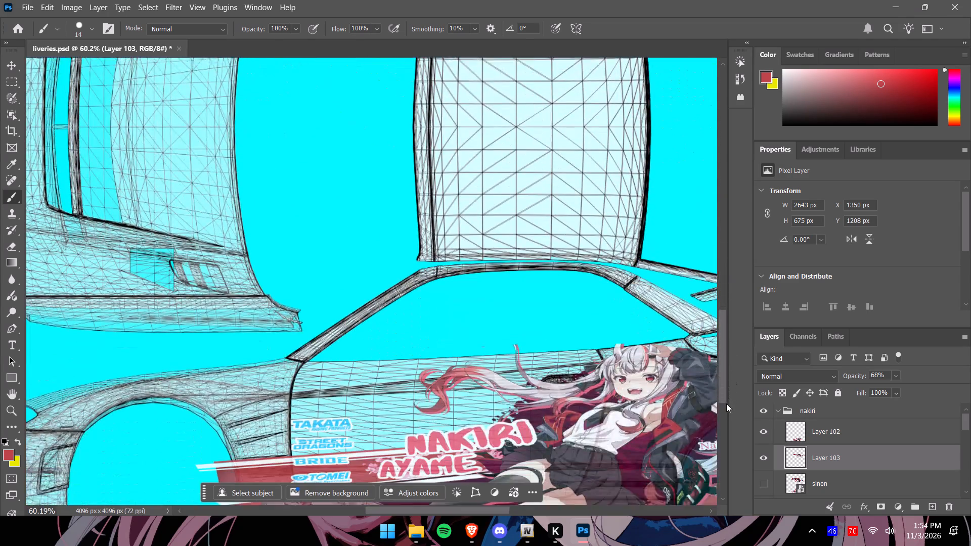
left_click_drag(726, 403, 720, 421)
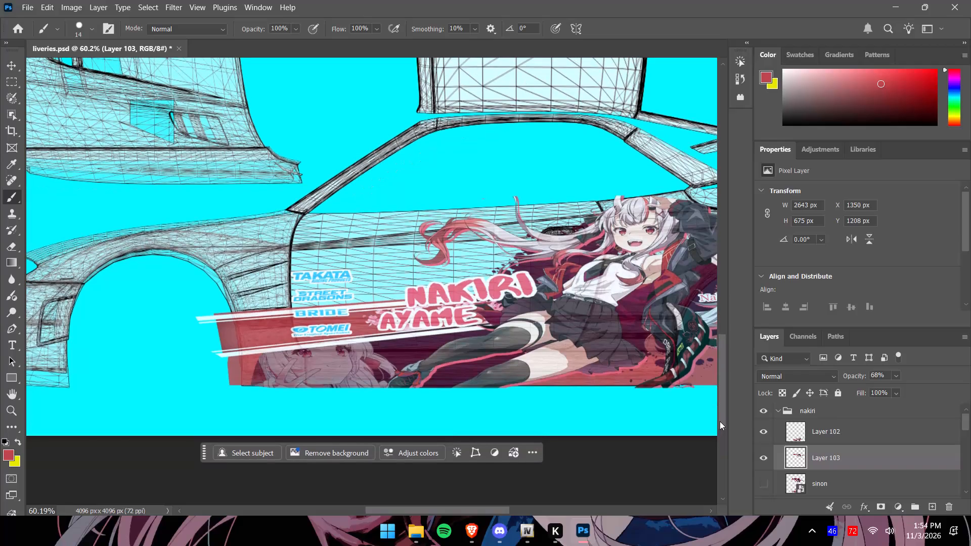
Reduce Layer 103's height to 666 px (98.67%) by lowering its top edge on the upper side panel, keeping the width.
left_click_drag(720, 421, 695, 314)
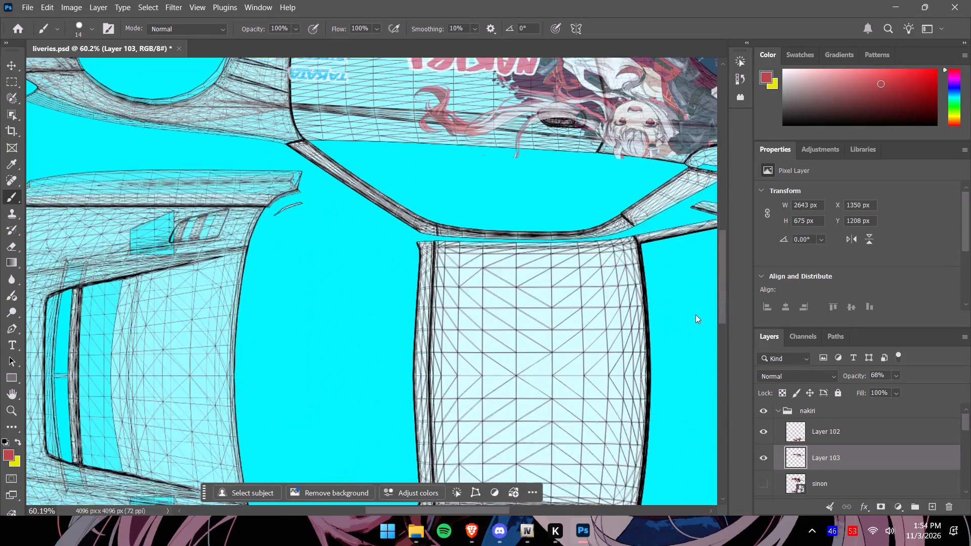
left_click_drag(695, 314, 691, 300)
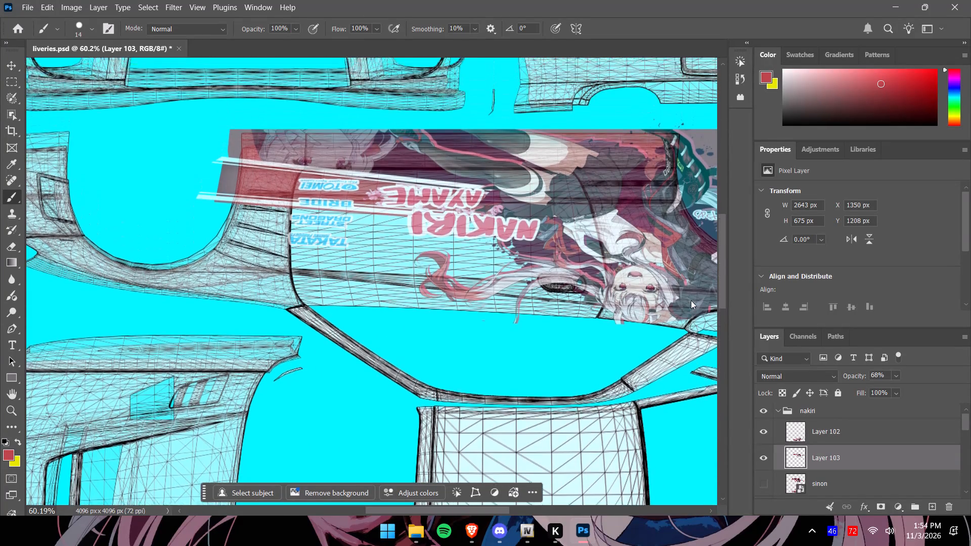
left_click_drag(691, 300, 690, 282)
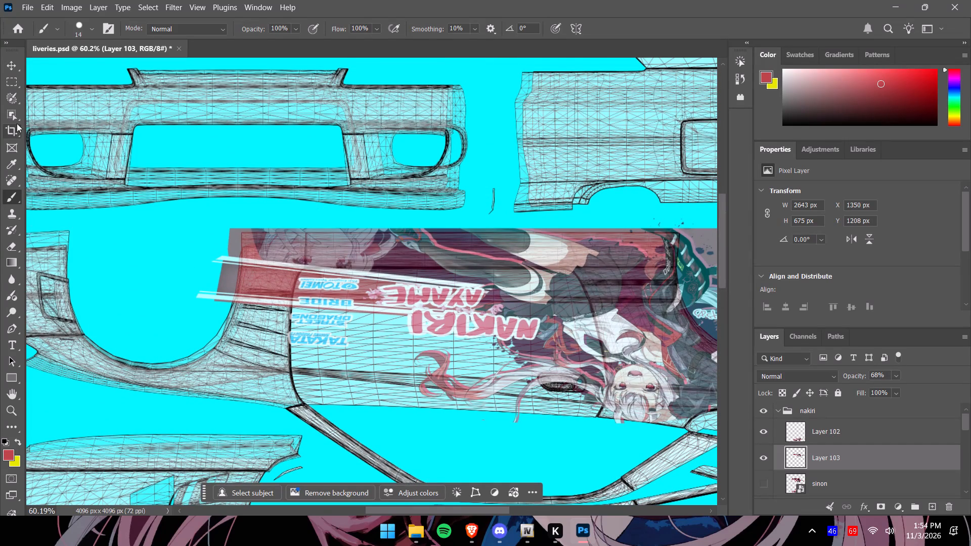
left_click(4, 58)
scroll(489, 245, "up", 9, "alt")
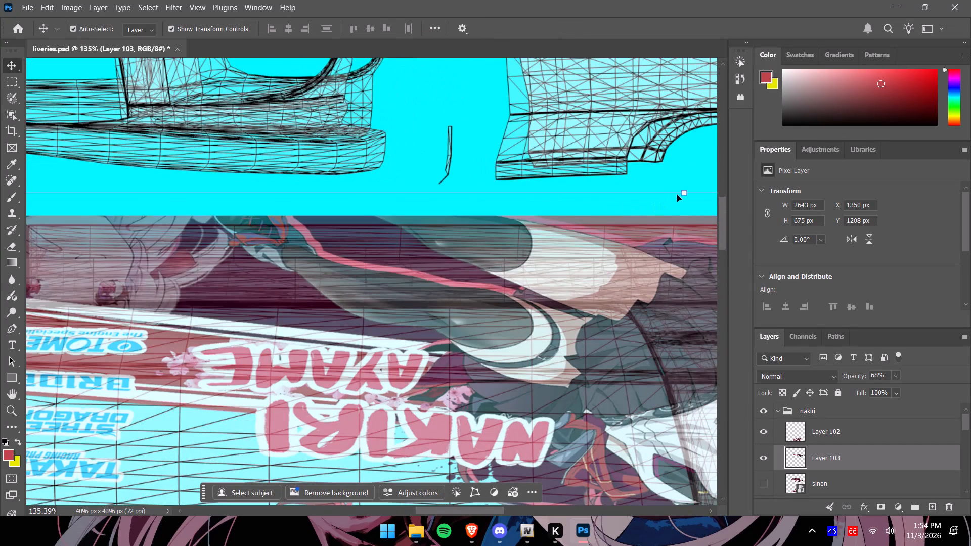
left_click_drag(687, 193, 687, 200)
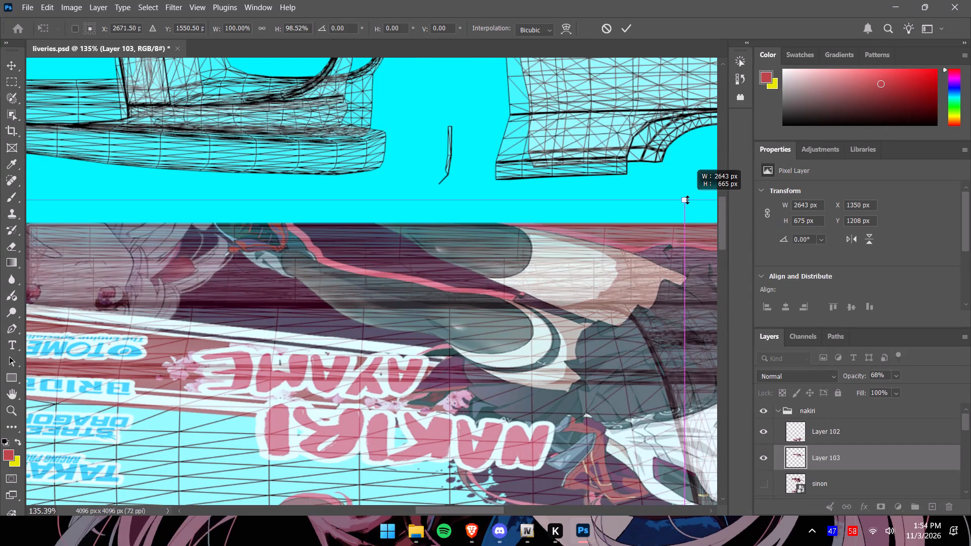
left_click_drag(687, 200, 687, 199)
scroll(641, 293, "down", 3, "alt")
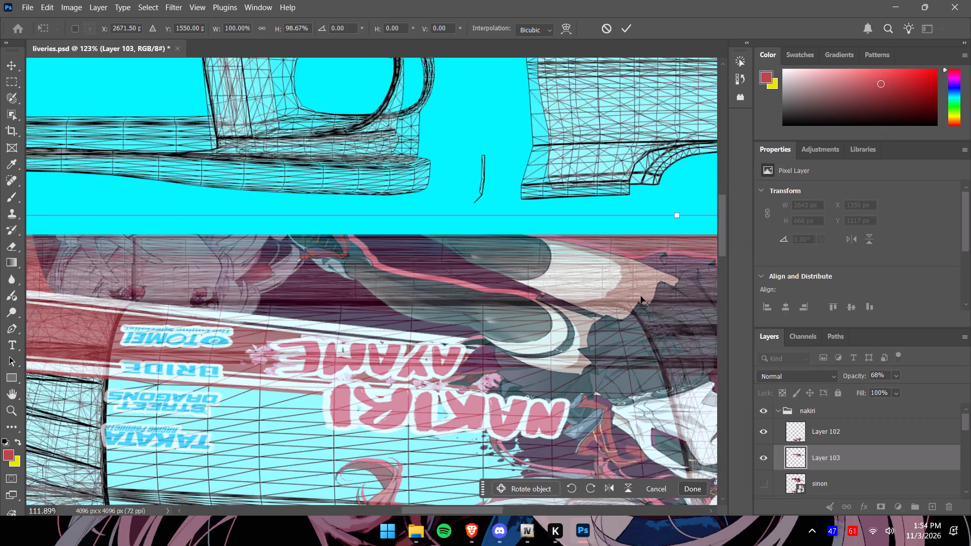
scroll(641, 296, "down", 4, "alt")
left_click_drag(467, 507, 546, 499)
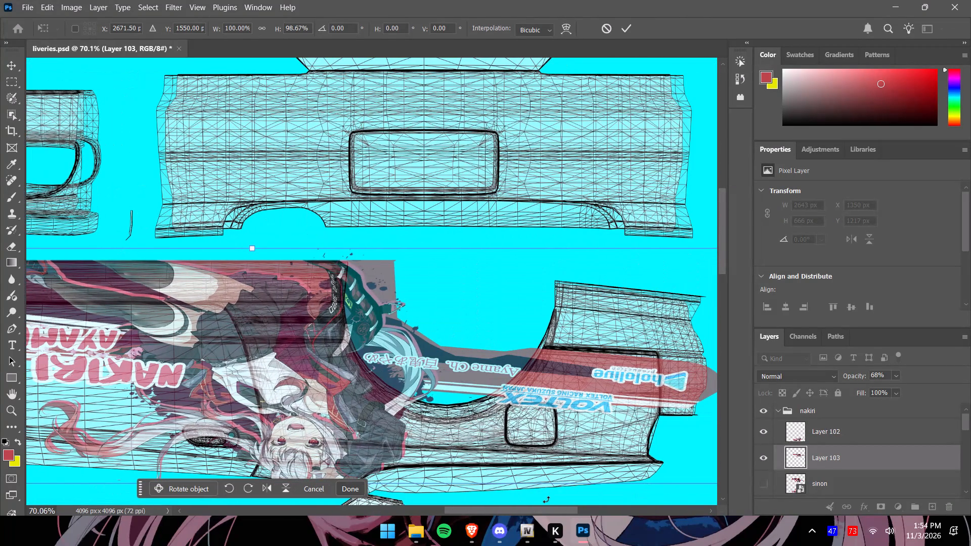
left_click_drag(546, 499, 545, 499)
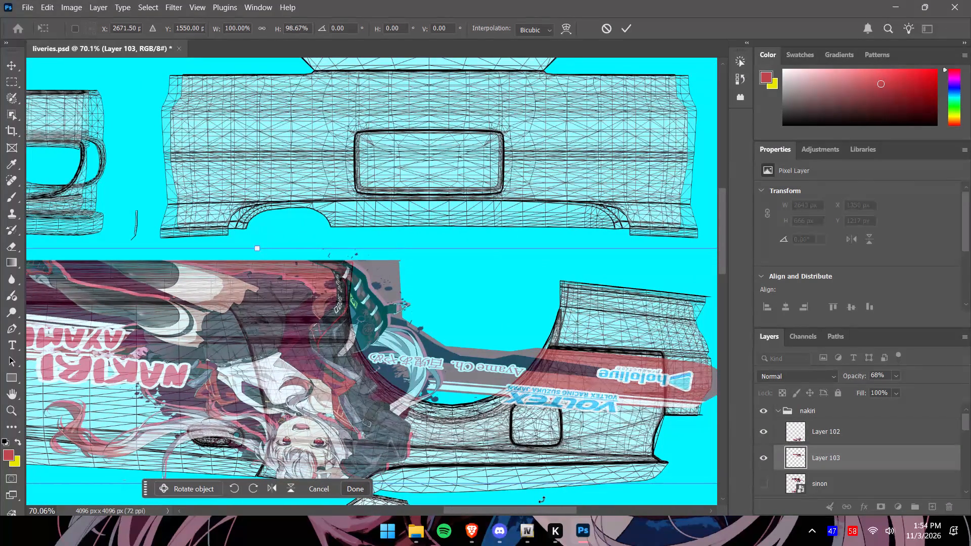
scroll(318, 382, "down", 7, "alt")
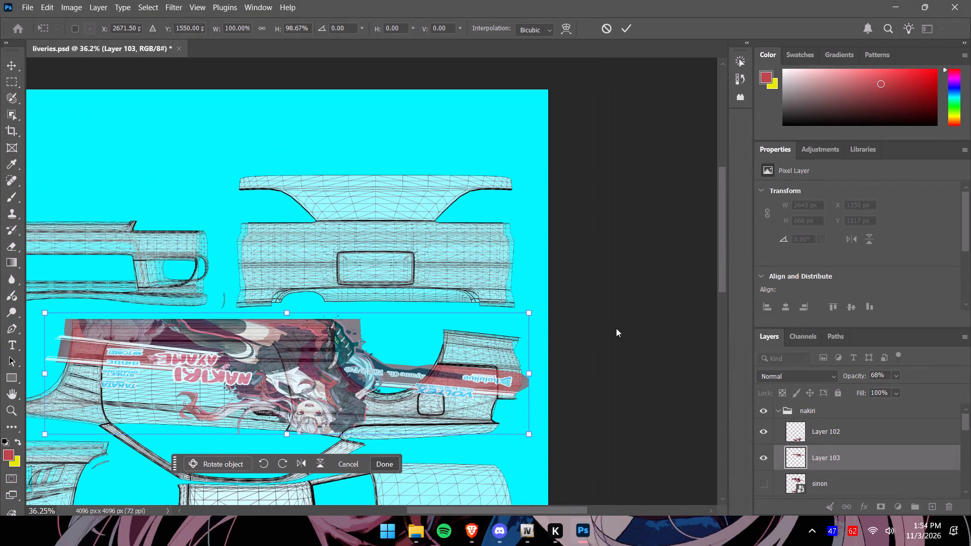
left_click_drag(721, 275, 725, 309)
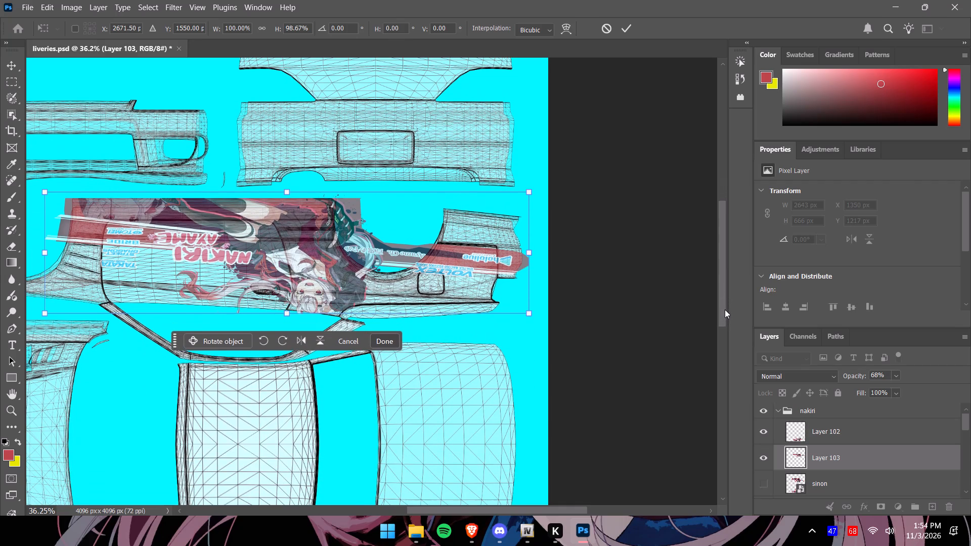
left_click_drag(725, 309, 724, 313)
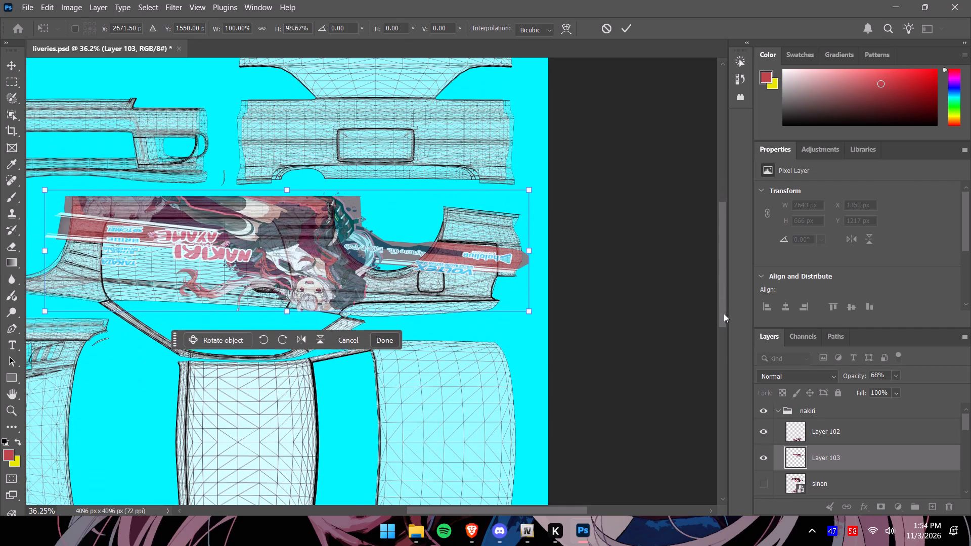
left_click_drag(724, 313, 699, 376)
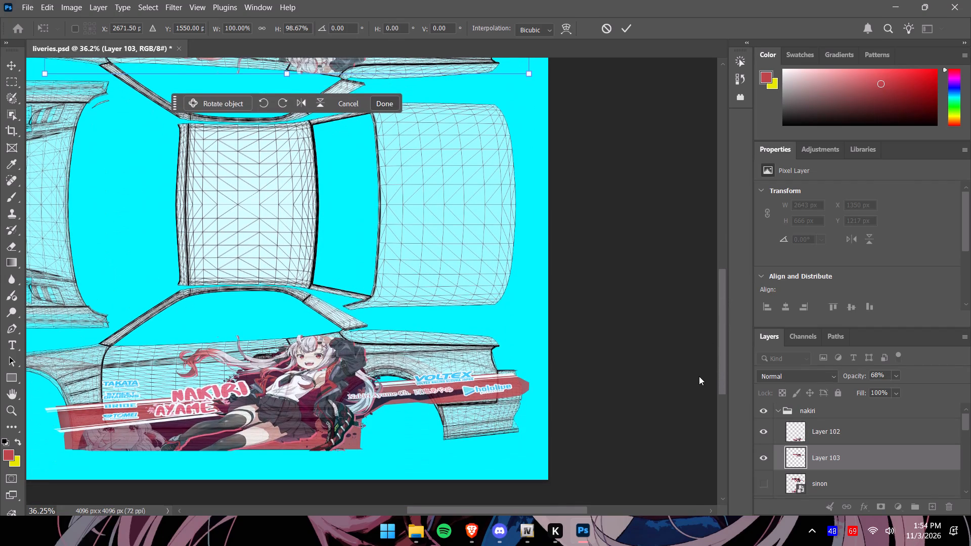
left_click_drag(699, 376, 698, 375)
scroll(655, 376, "down", 5, "alt")
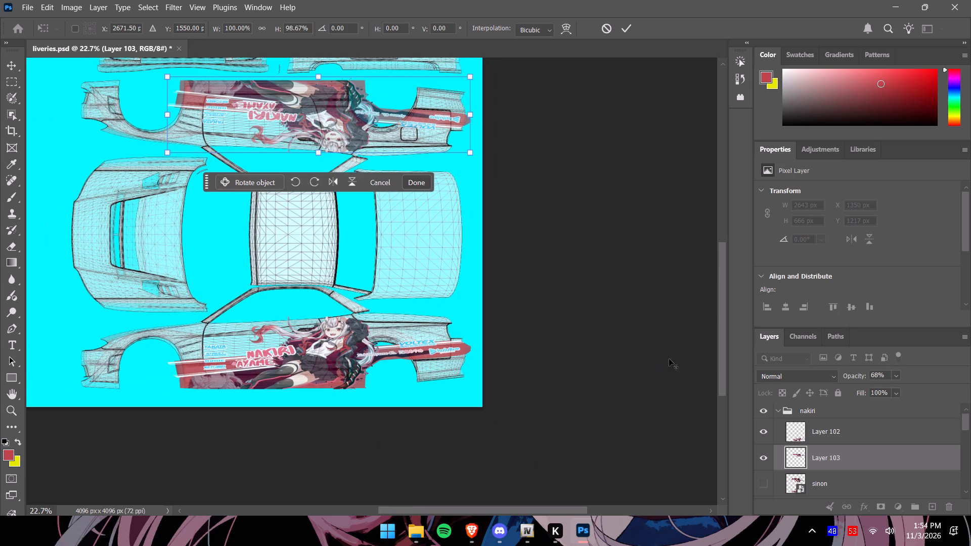
left_click_drag(721, 346, 724, 321)
left_click(420, 262)
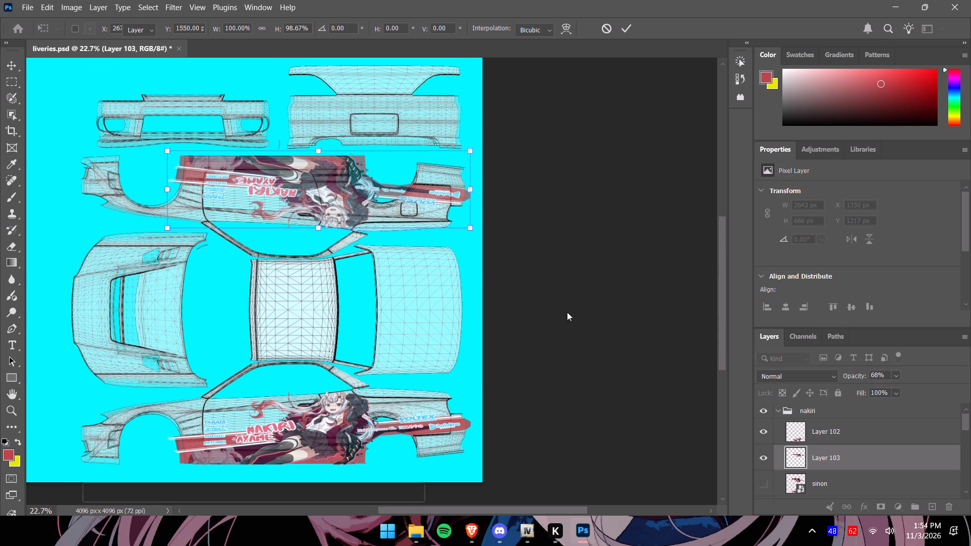
Restore both Nakiri side decals, Layer 103 and Layer 102, to full opacity.
left_click(897, 374)
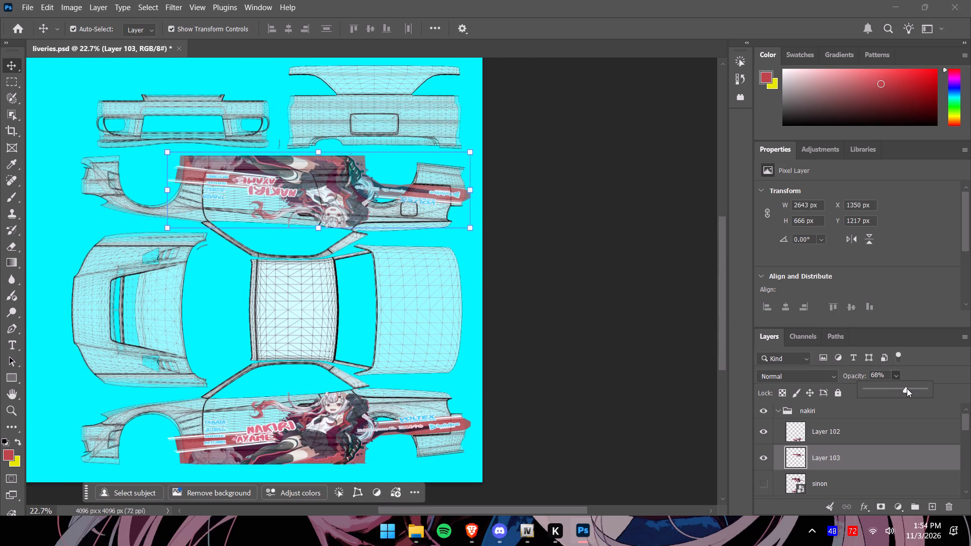
left_click_drag(907, 388, 953, 395)
left_click(919, 424)
left_click(889, 372)
left_click(898, 375)
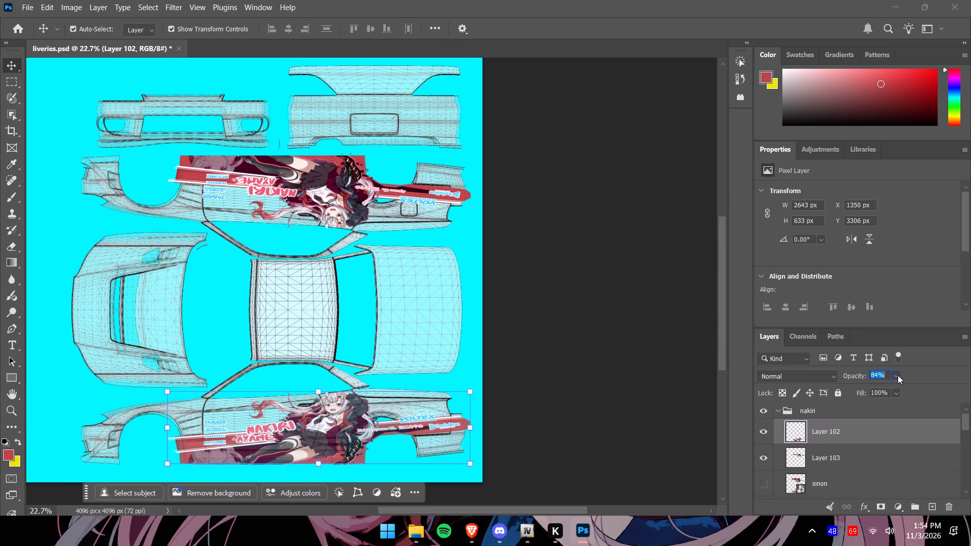
left_click_drag(909, 388, 954, 400)
left_click(606, 381)
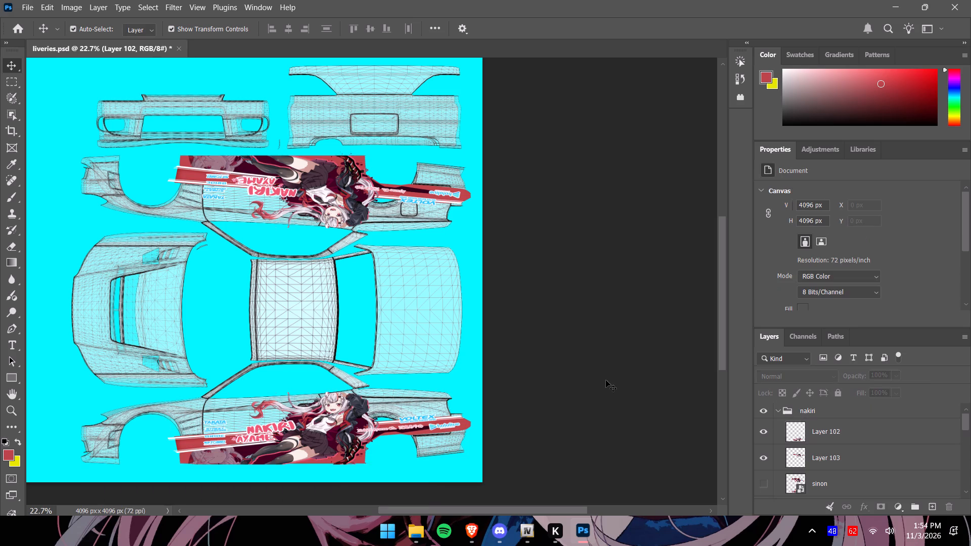
Select the sinon layer and make it visible.
scroll(606, 380, "down", 4, "alt")
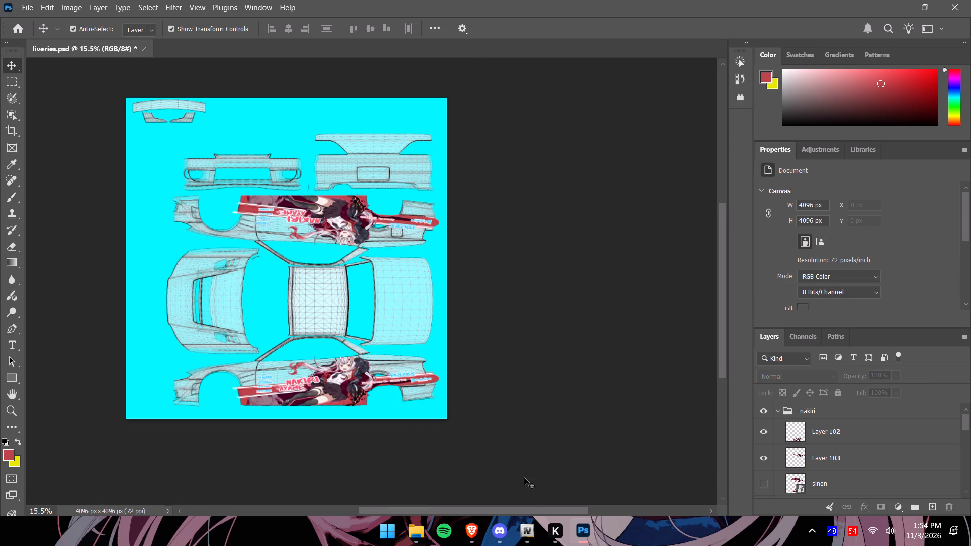
left_click_drag(526, 508, 500, 507)
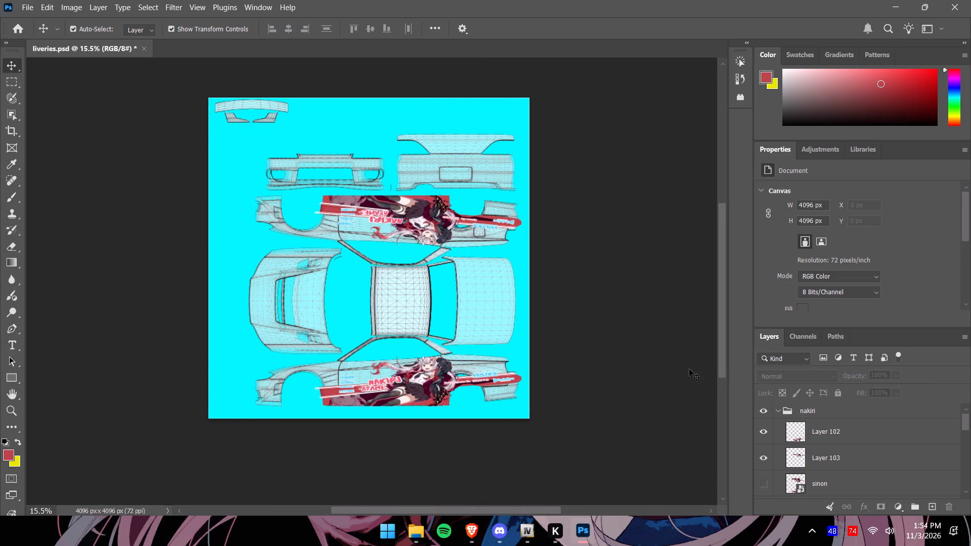
left_click_drag(725, 360, 711, 313)
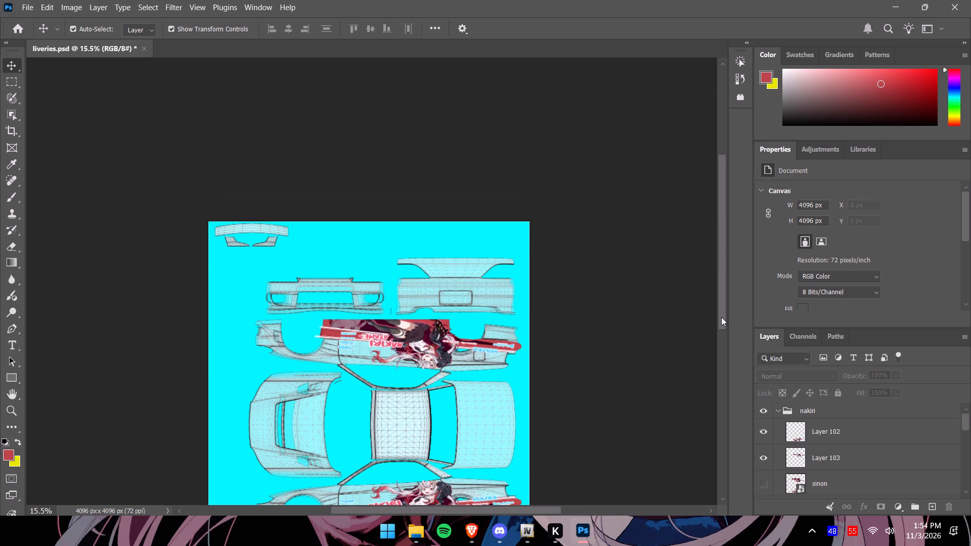
scroll(781, 481, "down", 1)
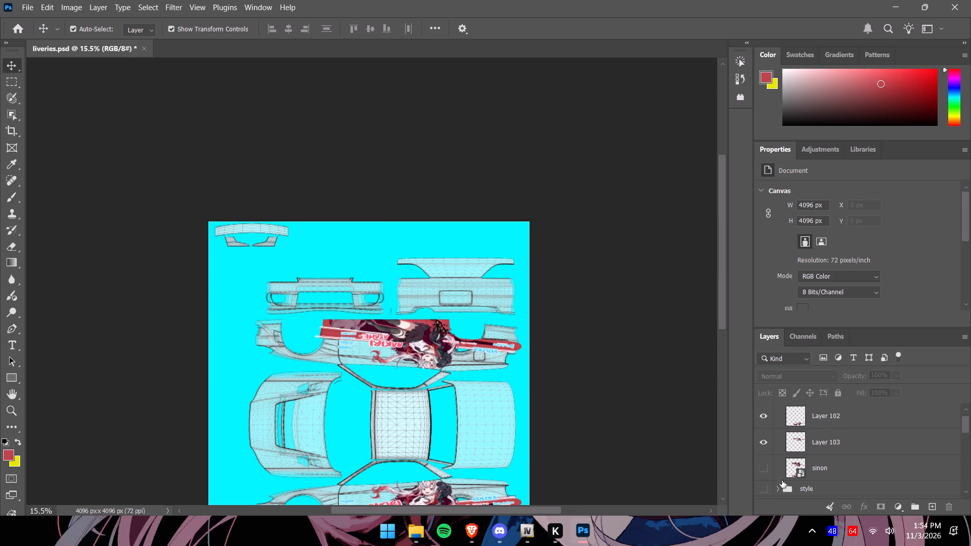
left_click(845, 466)
left_click(762, 469)
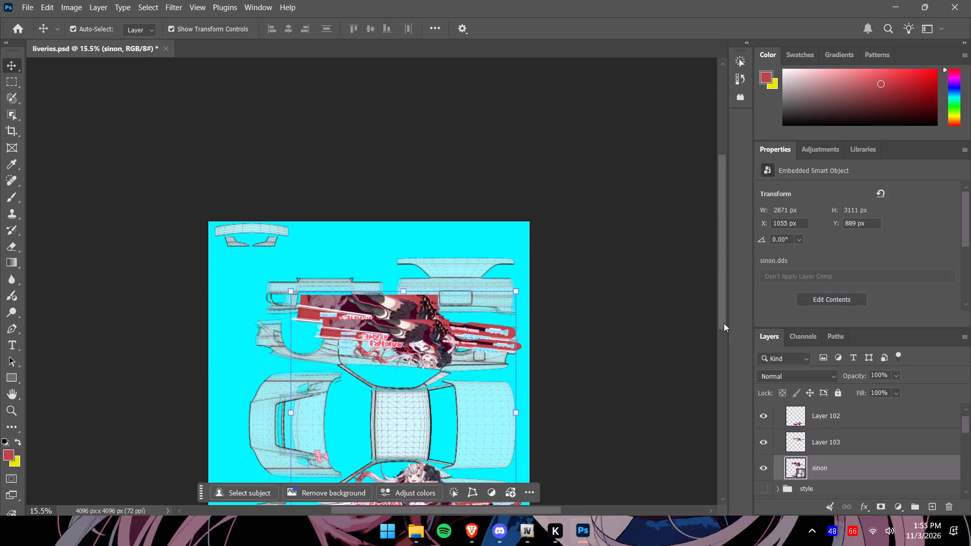
Copy the "YO DAYO" lettering over the hood from the sinon layer onto a new layer, and hide sinon.
left_click_drag(724, 323, 716, 357)
scroll(270, 353, "up", 12, "alt")
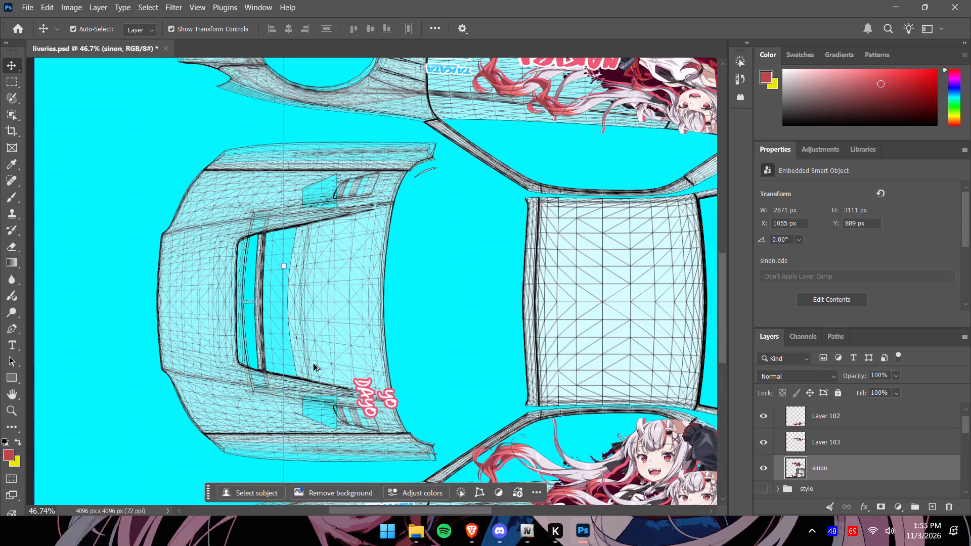
left_click_drag(726, 301, 723, 317)
scroll(380, 323, "up", 6, "alt")
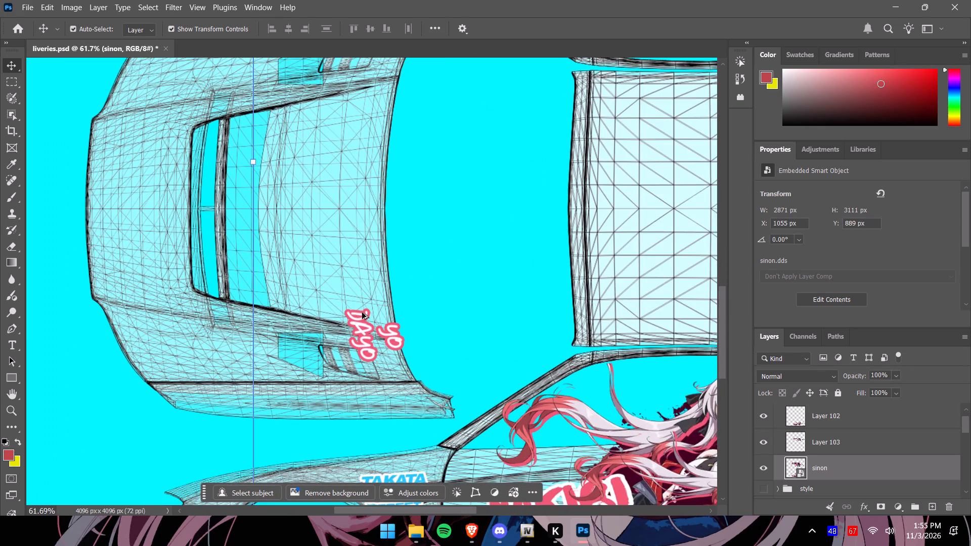
left_click(11, 85)
left_click_drag(329, 321, 371, 333)
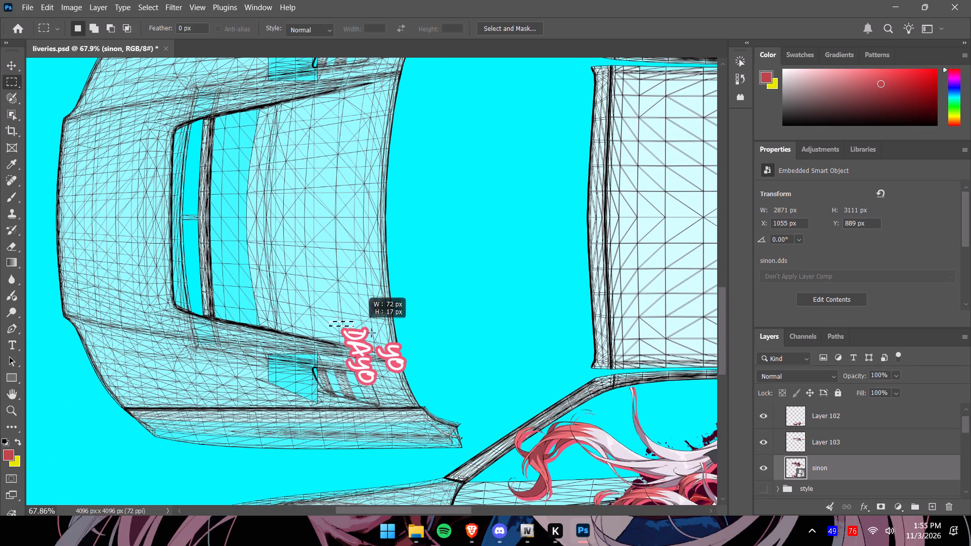
left_click_drag(371, 333, 416, 394)
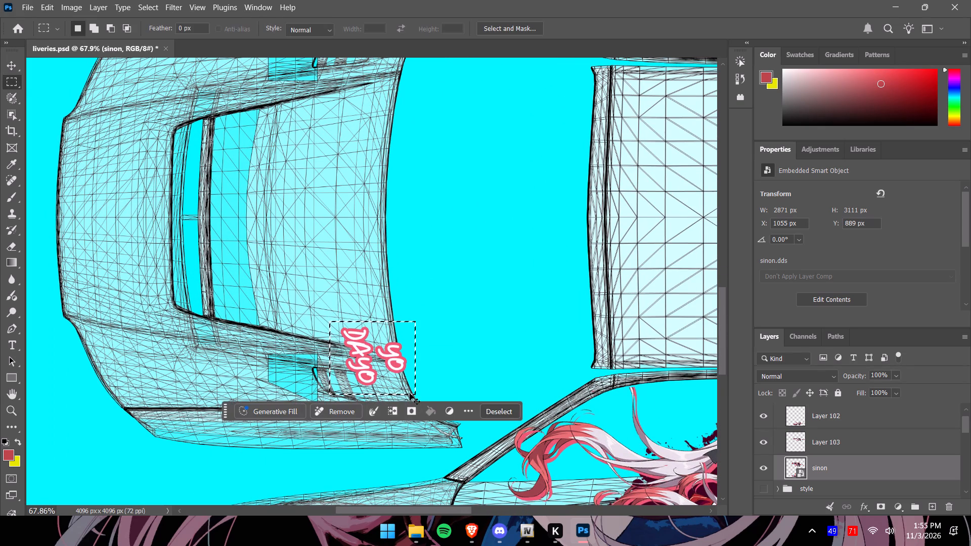
key("ctrl+c")
key("ctrl+v")
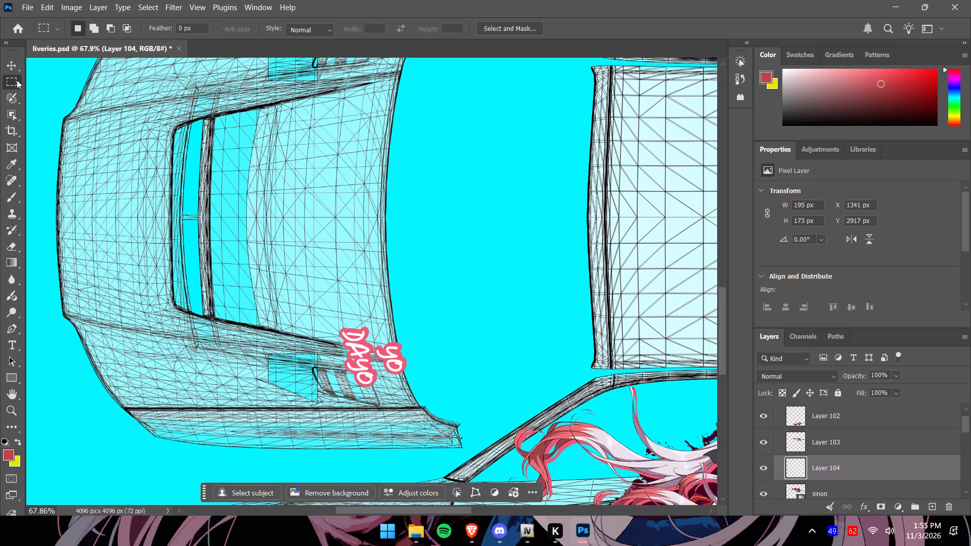
left_click(767, 490)
Move the copied "YO DAYO" lettering onto the fuel door of the upper side panel's rear fender, beside the VOLTEX logo.
scroll(537, 351, "down", 4, "alt")
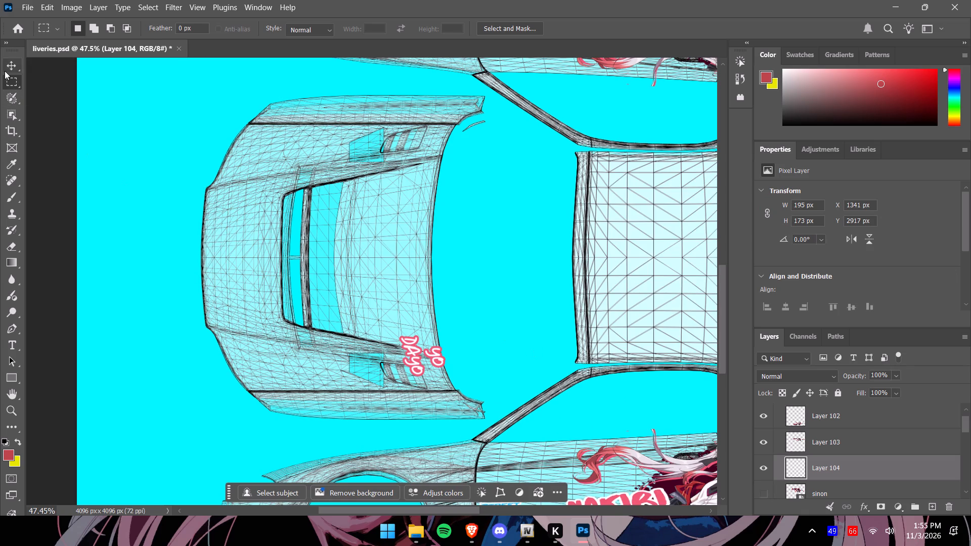
left_click(5, 71)
left_click_drag(426, 350, 629, 183)
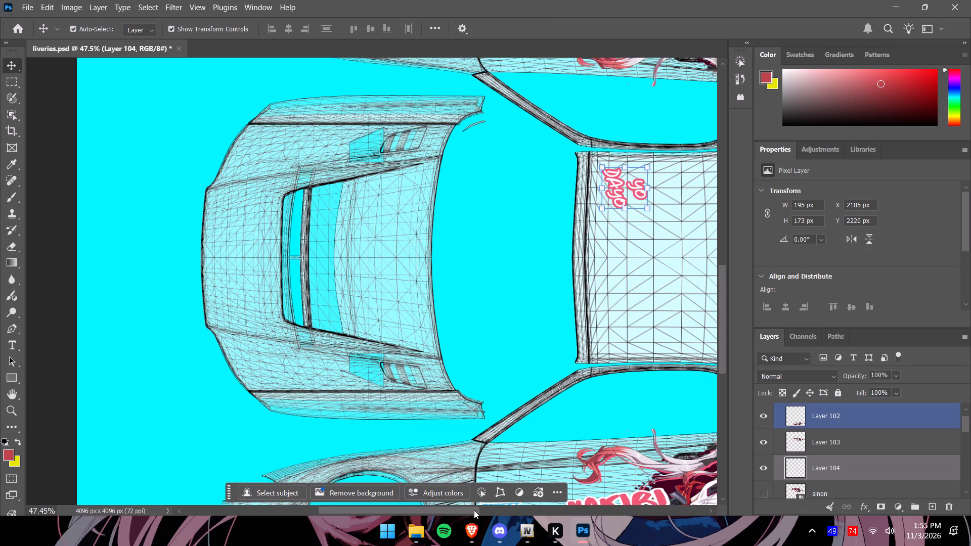
left_click_drag(474, 510, 556, 513)
left_click_drag(288, 182, 551, 122)
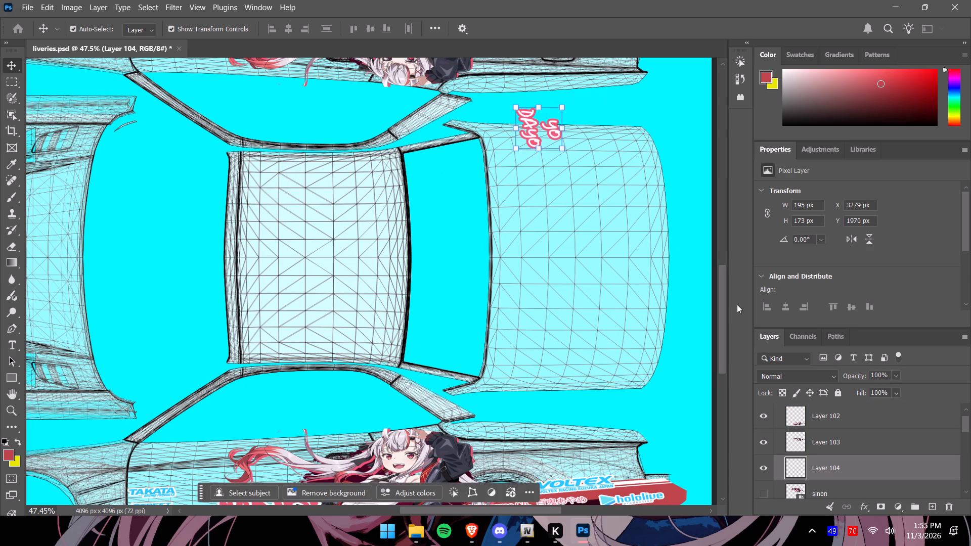
left_click_drag(726, 308, 718, 262)
scroll(610, 229, "up", 7, "alt")
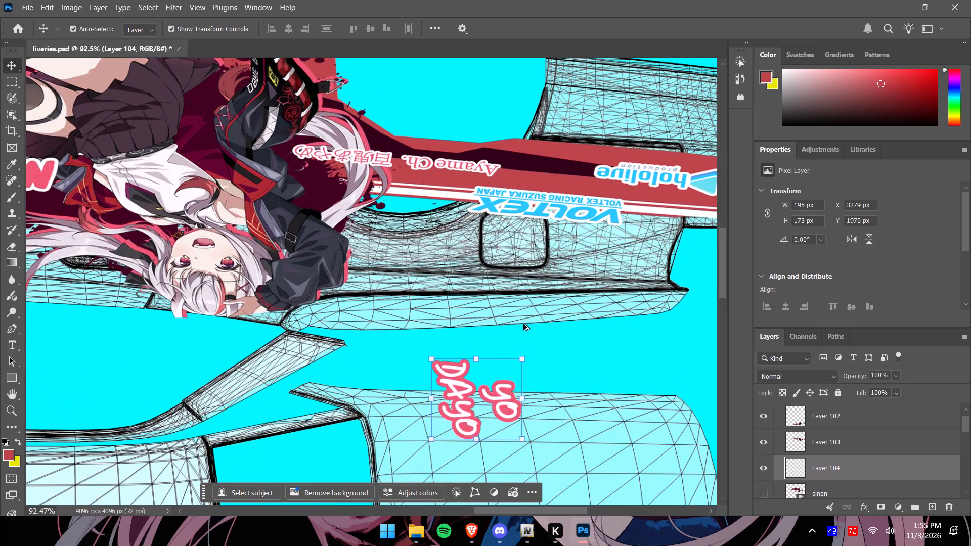
left_click_drag(464, 395, 506, 252)
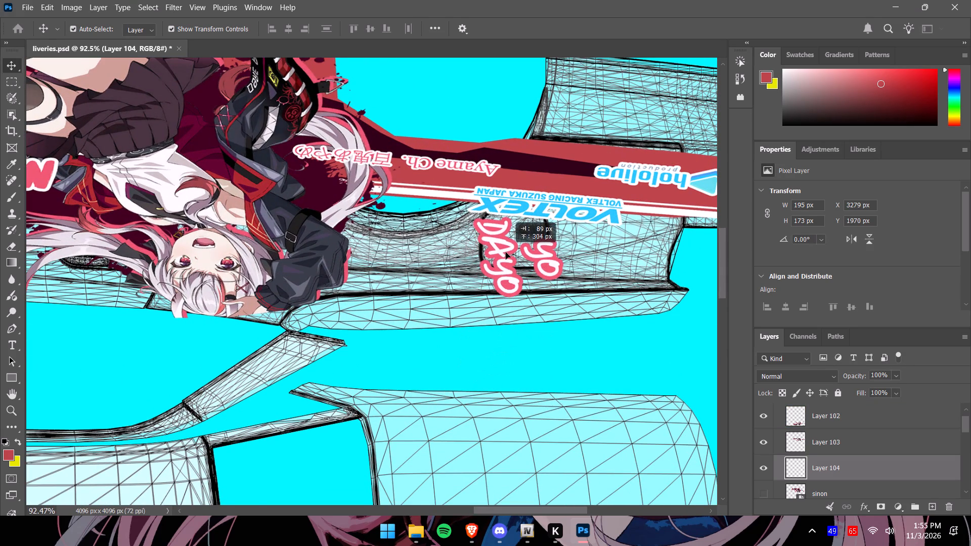
Rotate the "YO DAYO" lettering by 90° so it reads upside down, like the other text on the upper side panel.
left_click(575, 302)
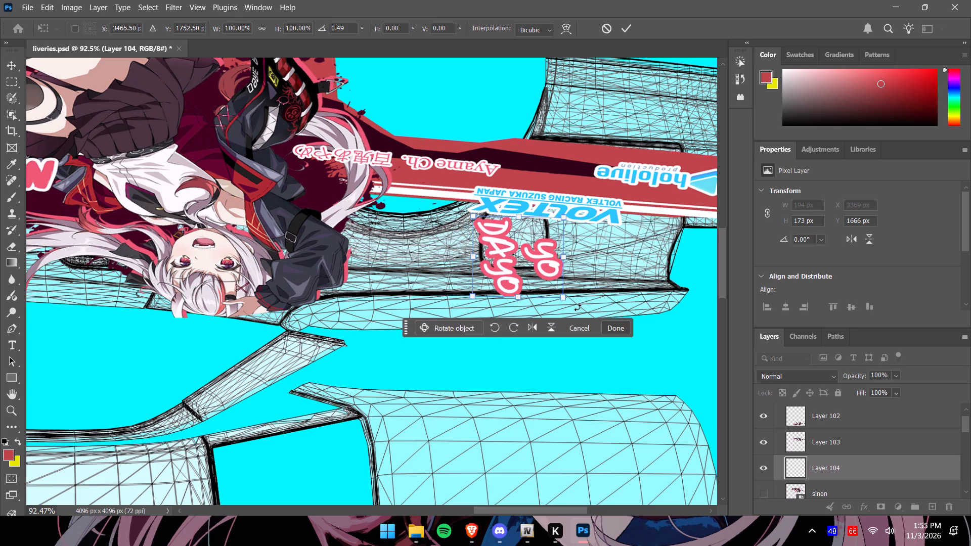
left_click(496, 330)
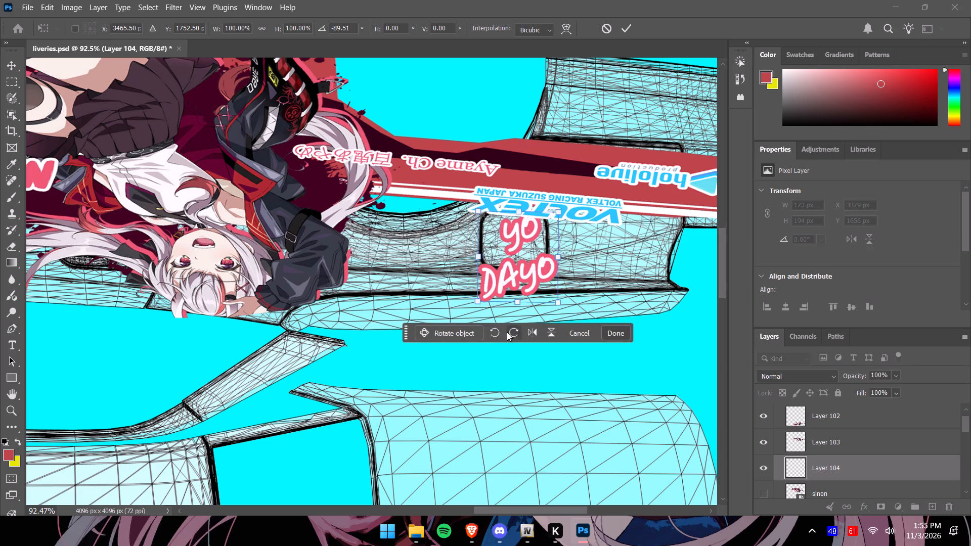
double_click(508, 333)
Shrink the rotated "YO DAYO" lettering to about 123 by 99 px and centre it inside the fuel door outline.
left_click_drag(479, 303, 481, 301)
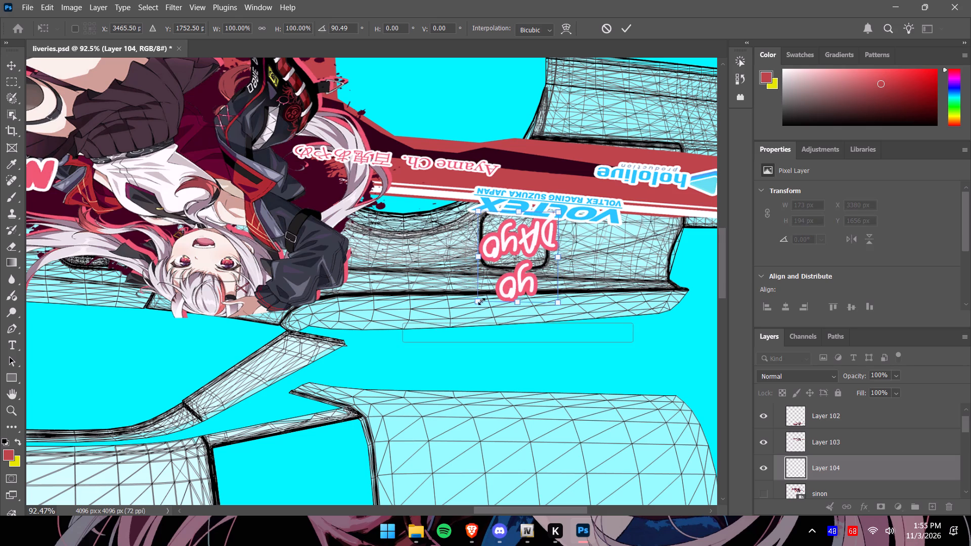
left_click_drag(481, 301, 495, 275)
left_click_drag(478, 302, 497, 268)
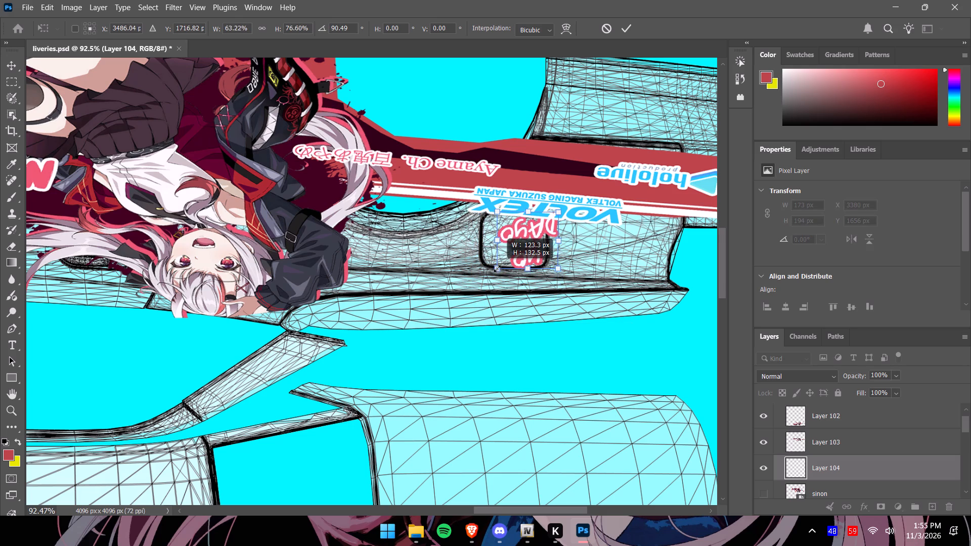
left_click_drag(497, 268, 502, 257)
left_click_drag(530, 243, 517, 249)
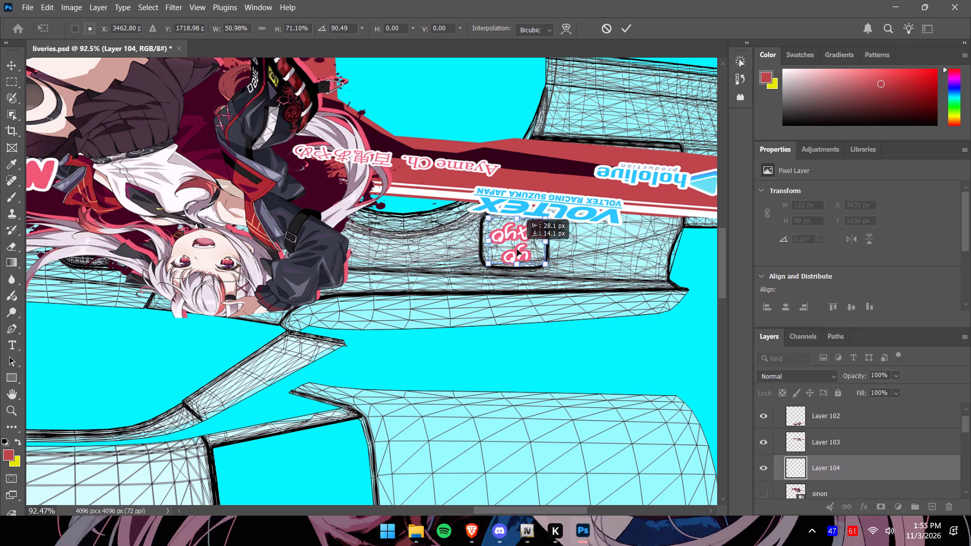
left_click_drag(517, 249, 514, 249)
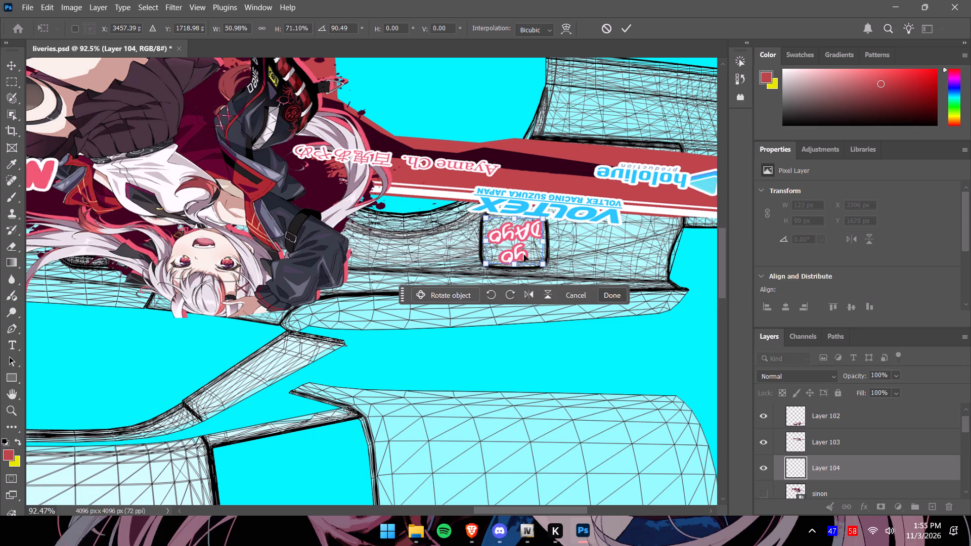
left_click(605, 296)
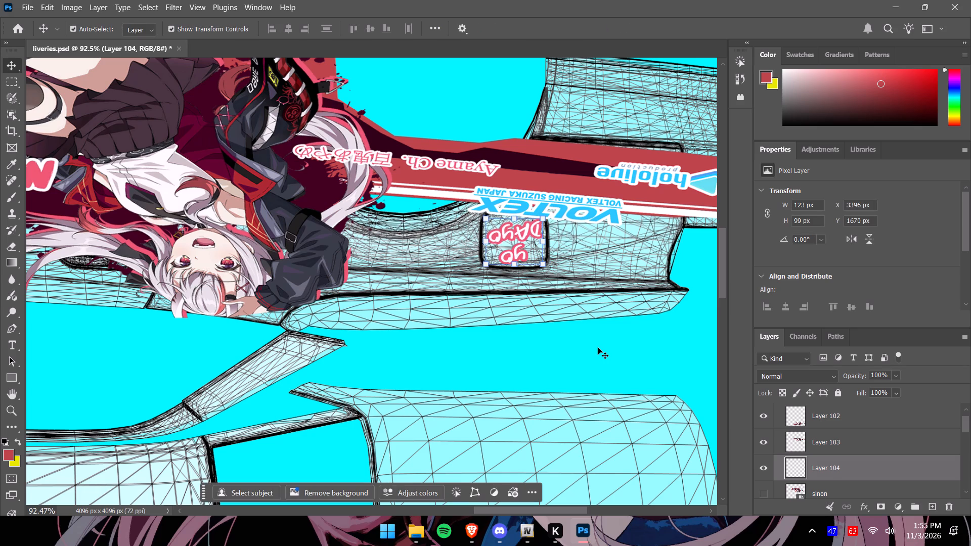
left_click(598, 347)
Examine the whole car template with the decals placed on both side panels.
scroll(596, 347, "down", 11, "alt")
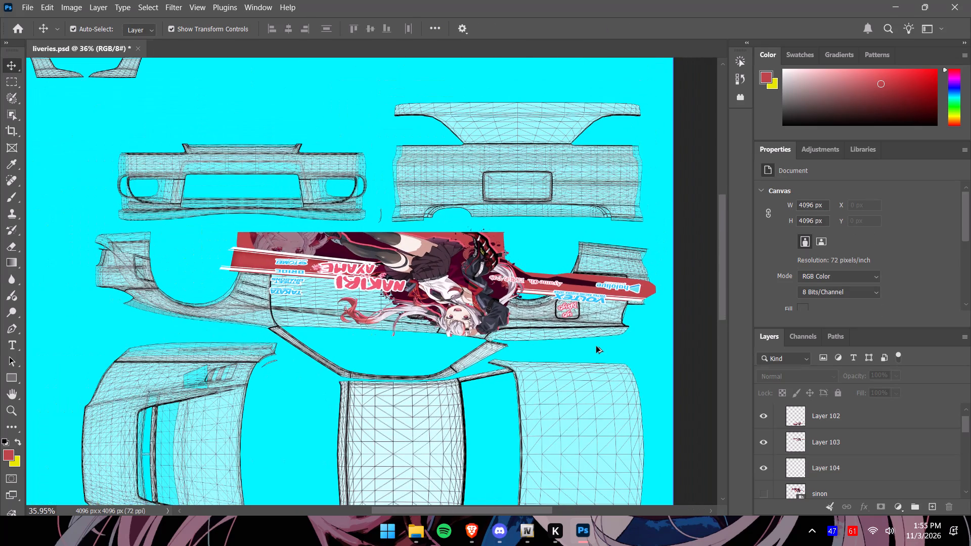
left_click_drag(723, 303, 719, 348)
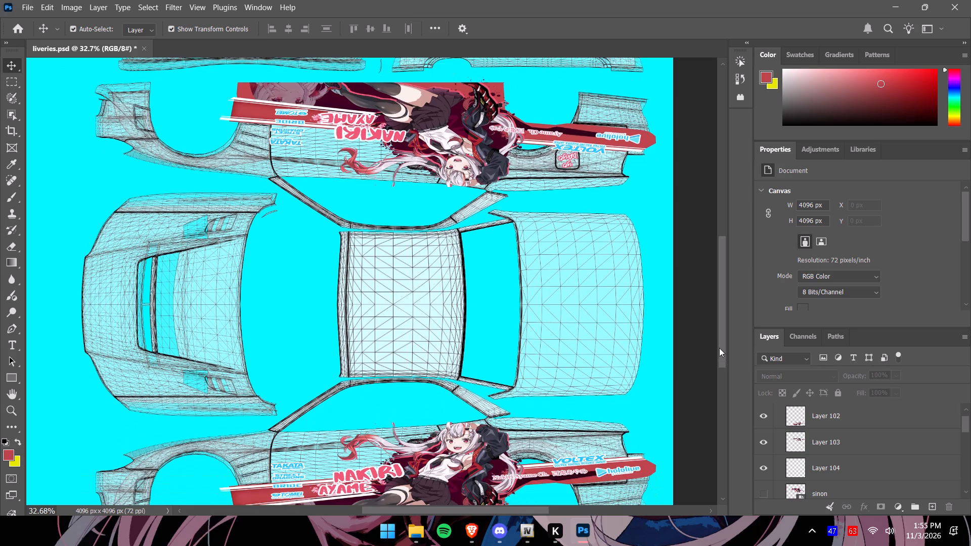
left_click_drag(719, 348, 701, 280)
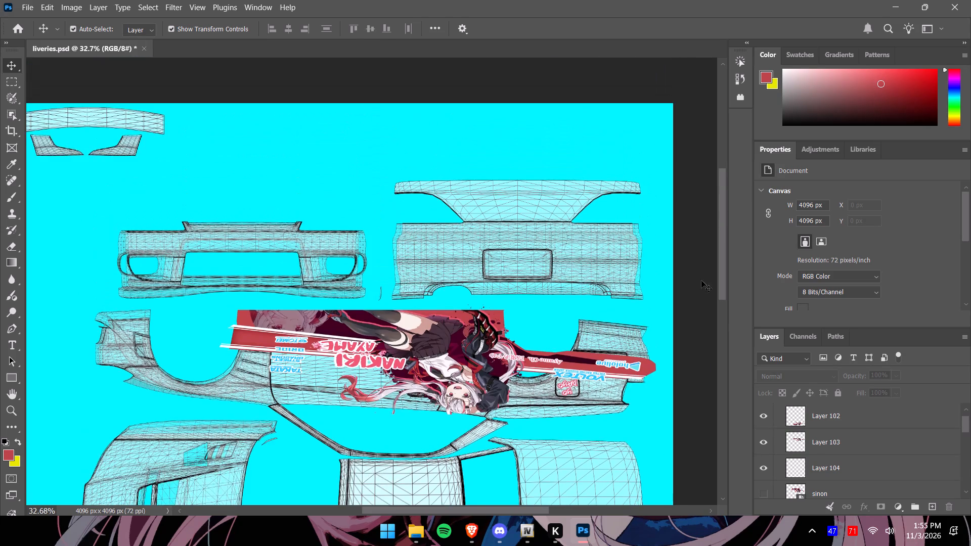
scroll(648, 305, "down", 6, "alt")
left_click_drag(719, 308, 721, 349)
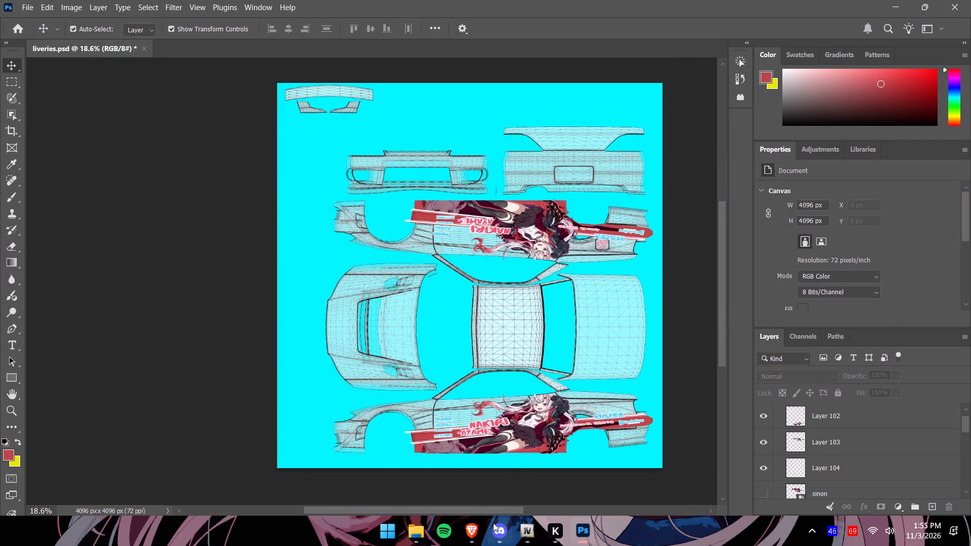
Switch to Brave and search Google Images for "nakiri ayame for livery" in a new tab.
left_click(472, 533)
left_click(693, 45)
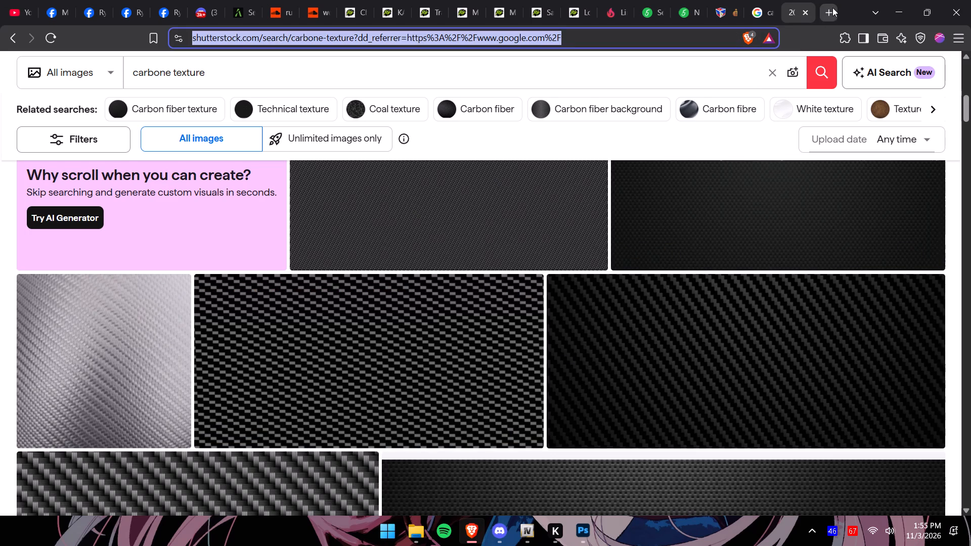
left_click(678, 36)
left_click(829, 17)
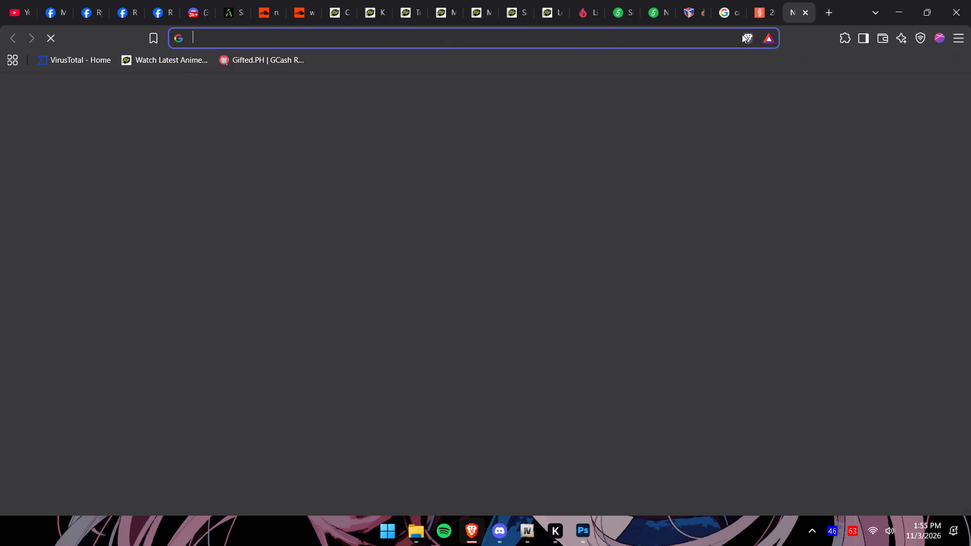
left_click(669, 45)
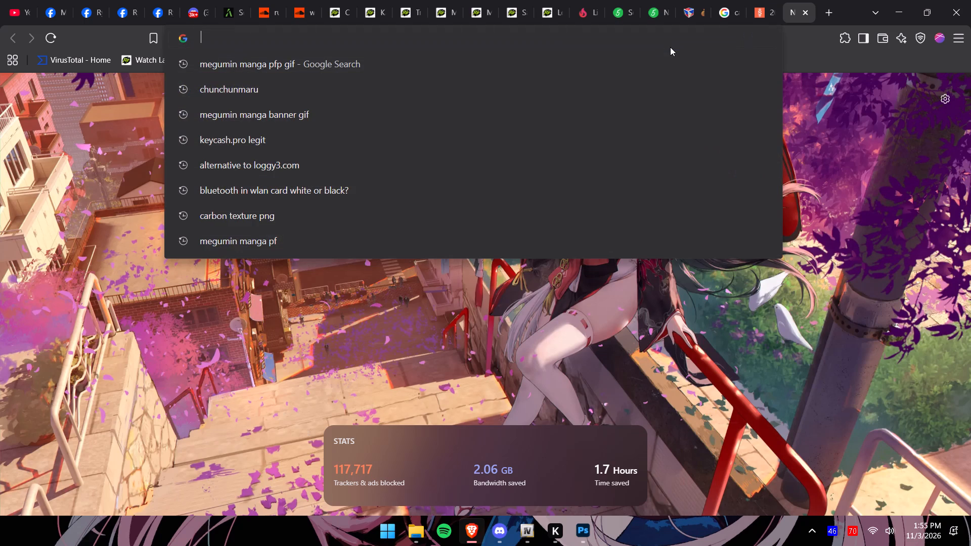
type("nakiri ayame")
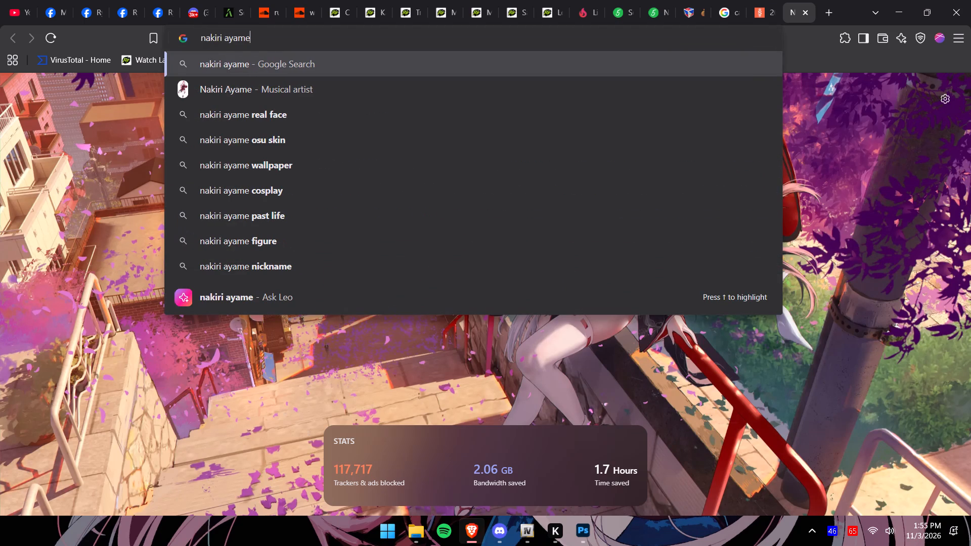
key("space")
type("for livery")
key("Return")
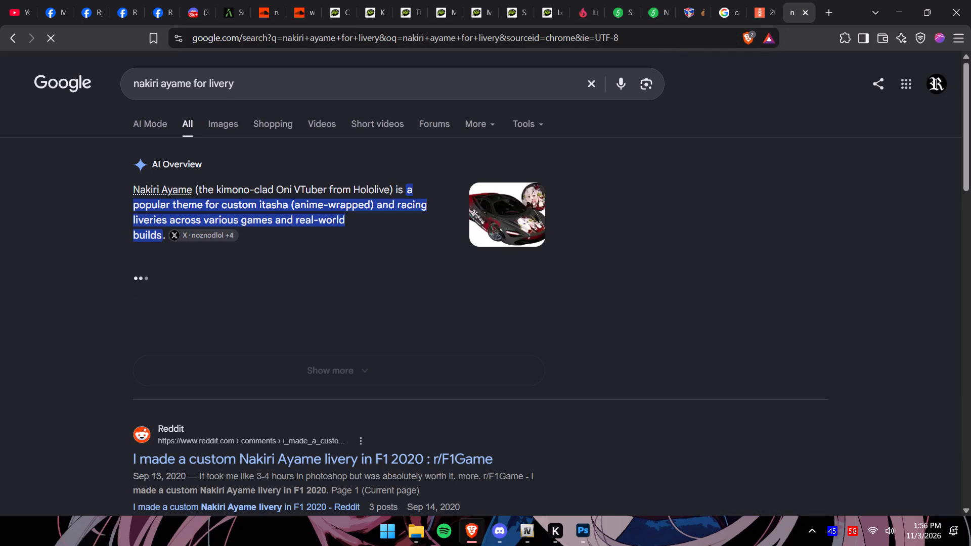
left_click(218, 123)
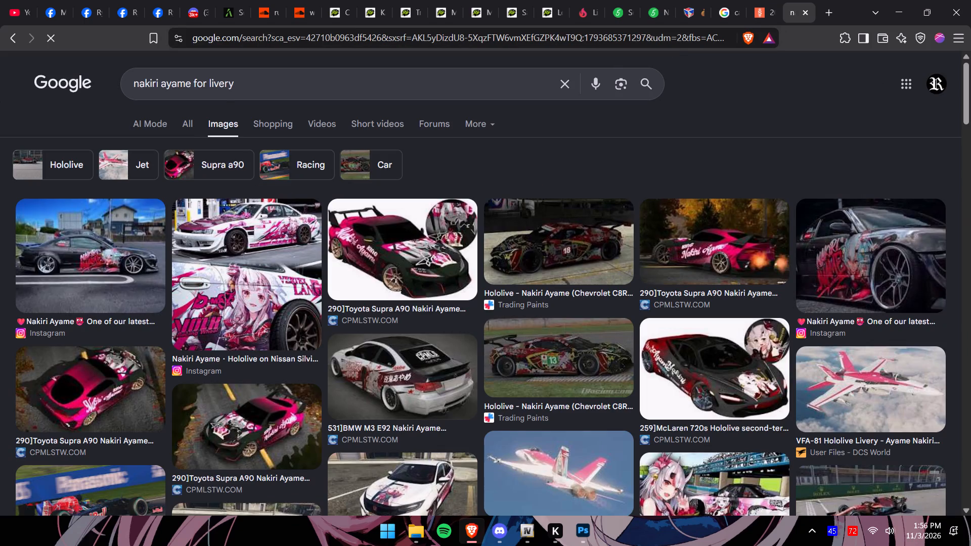
Browse the image results for usable Nakiri Ayame artwork, previewing the pink Kanjozoku Game livery template from Steam Community.
scroll(245, 205, "down", 3)
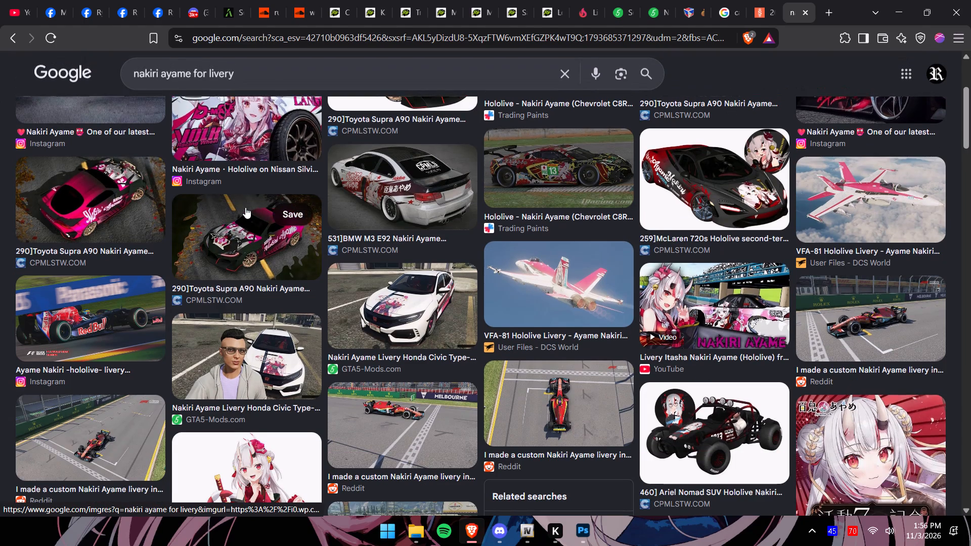
scroll(245, 207, "down", 6)
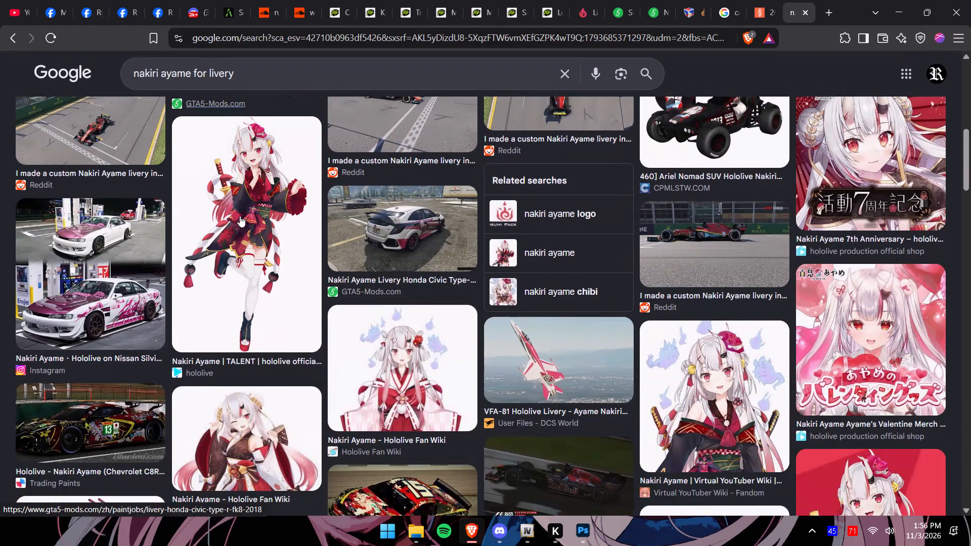
scroll(238, 217, "down", 9)
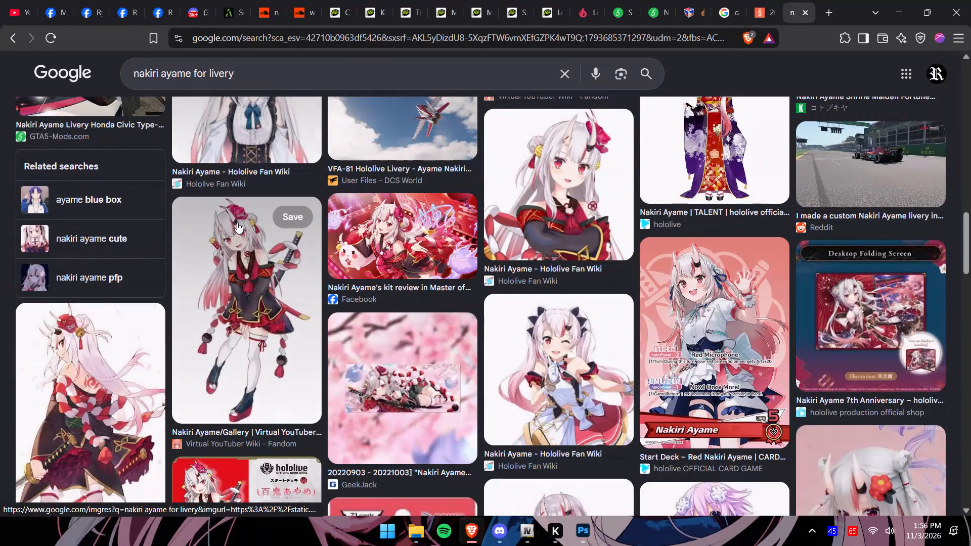
scroll(240, 226, "down", 6)
scroll(240, 226, "up", 3)
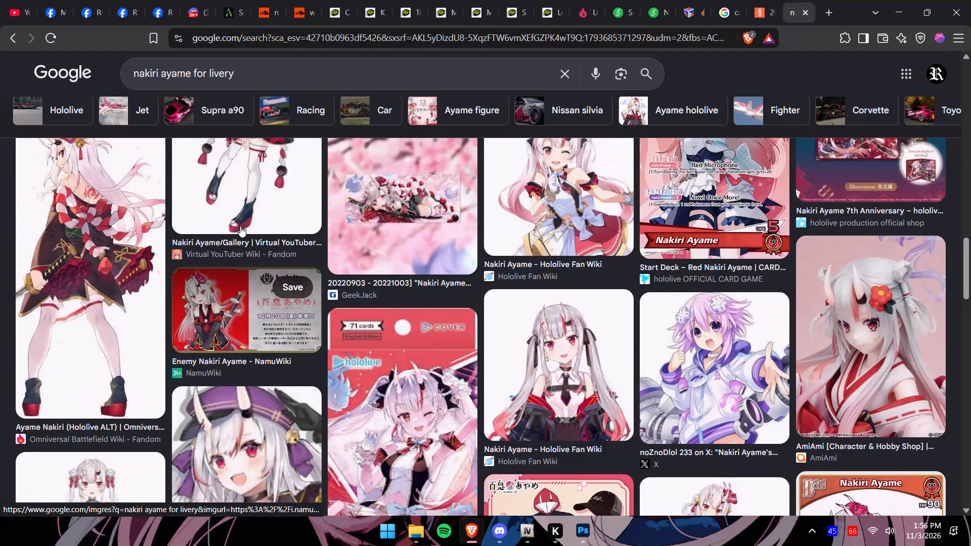
scroll(240, 226, "down", 7)
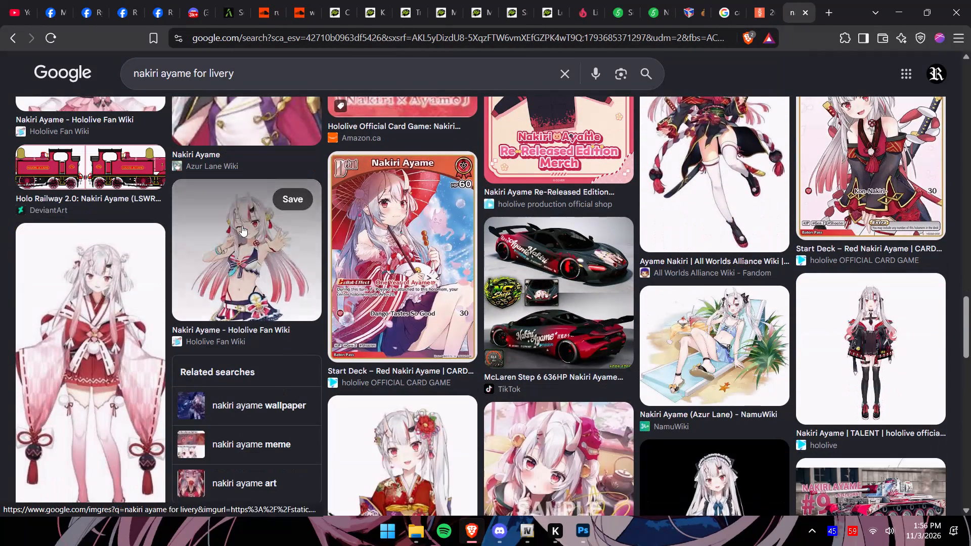
scroll(242, 225, "down", 4)
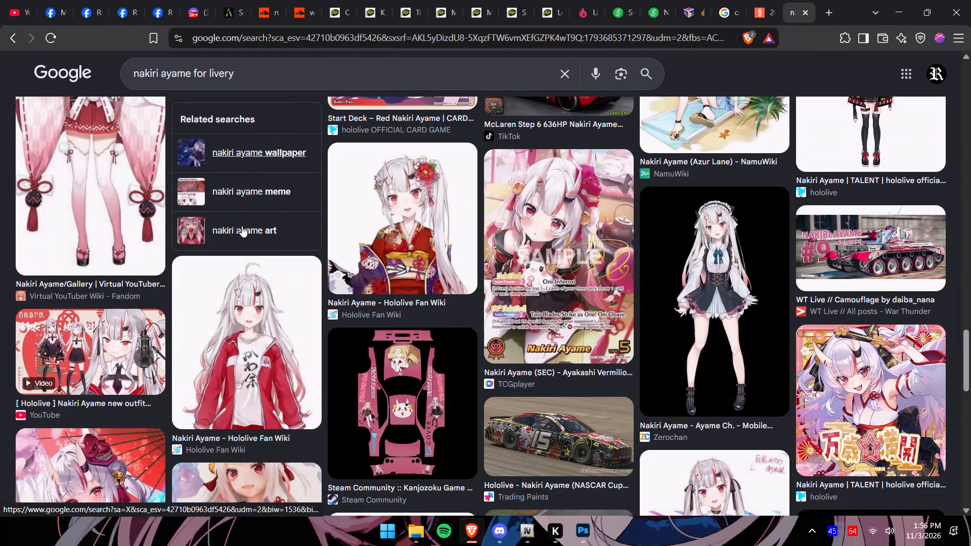
left_click(397, 350)
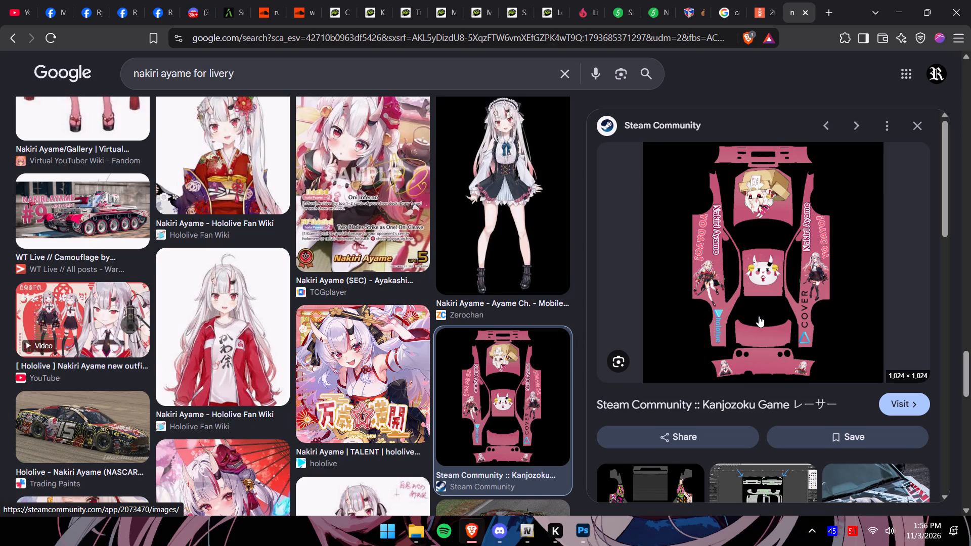
left_click(920, 131)
Look through the remaining "nakiri ayame for livery" image results for usable artwork and preview the Nissan Silvia livery photo from Instagram.
scroll(705, 330, "down", 3)
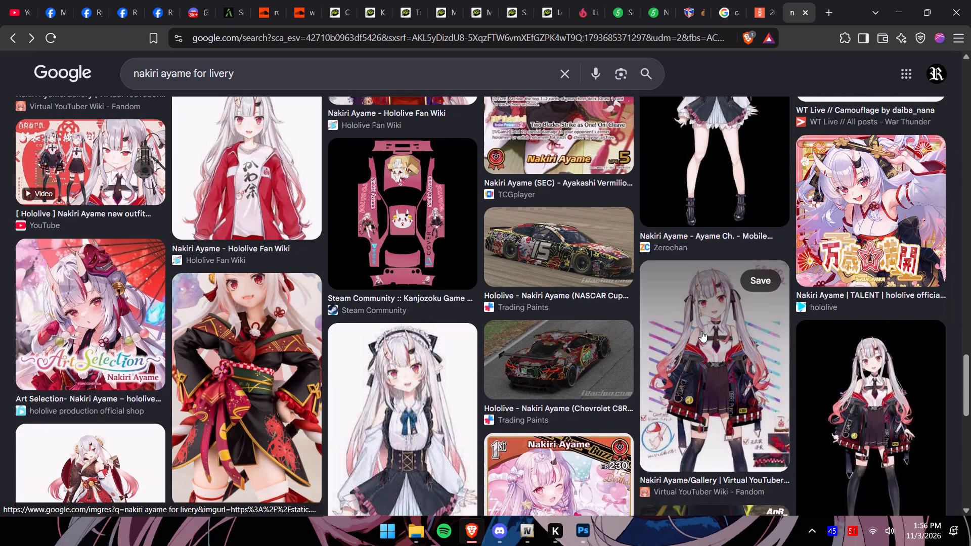
scroll(701, 331, "down", 7)
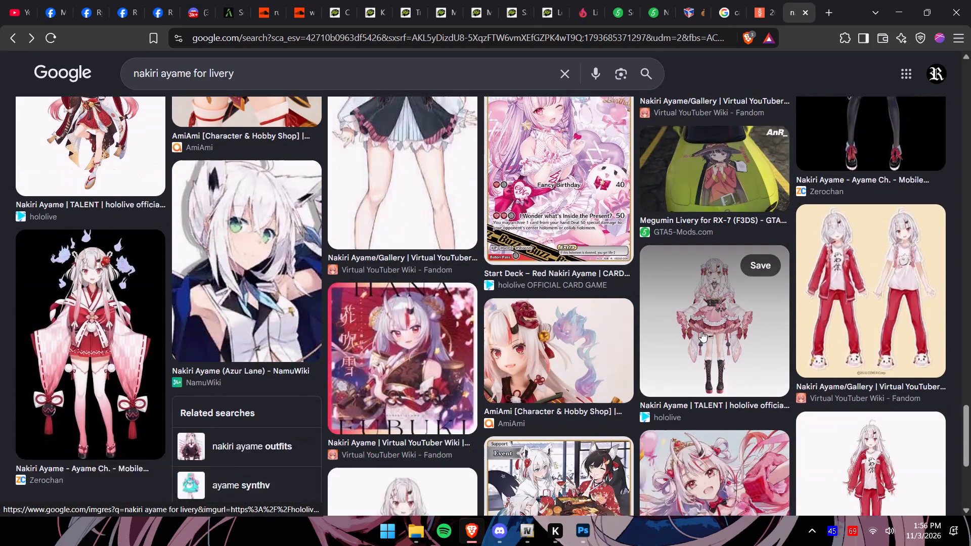
scroll(701, 331, "down", 8)
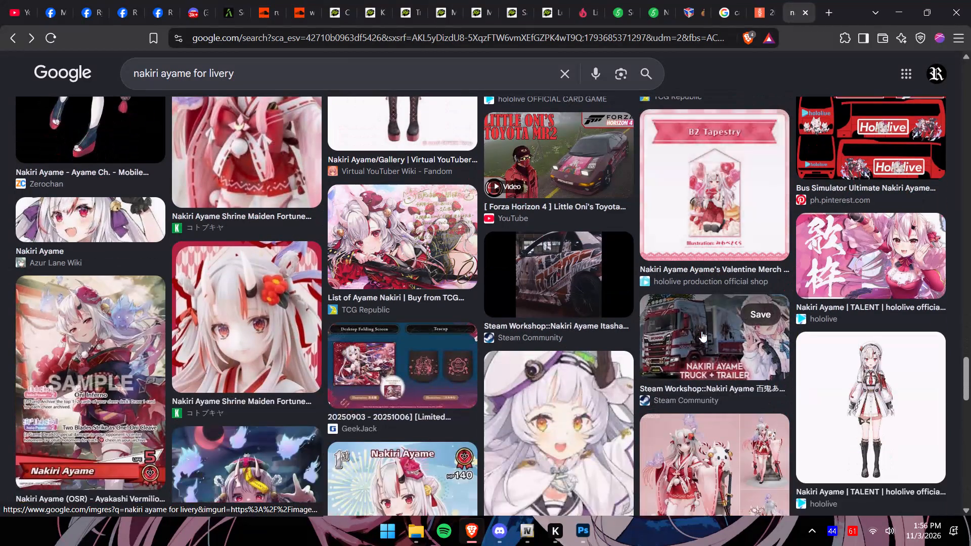
scroll(701, 331, "down", 10)
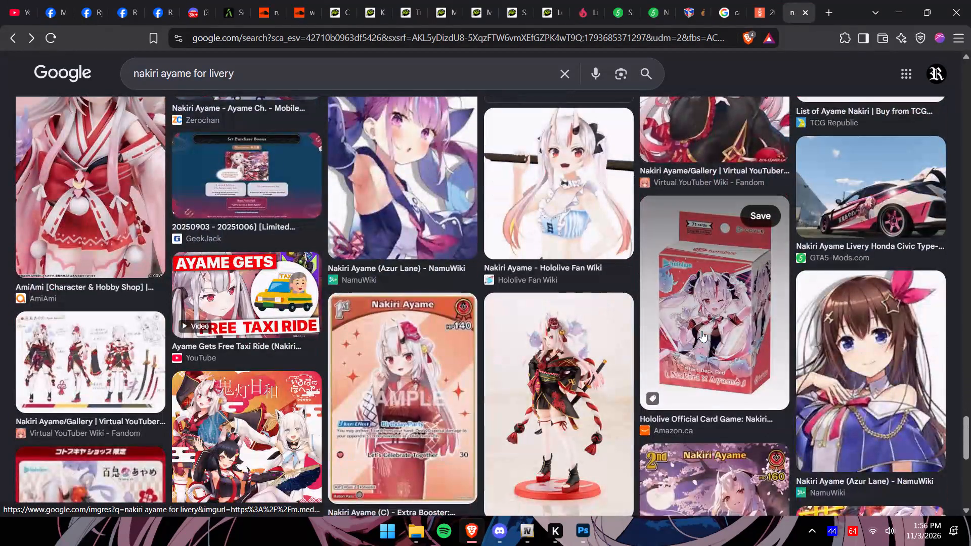
scroll(701, 331, "down", 8)
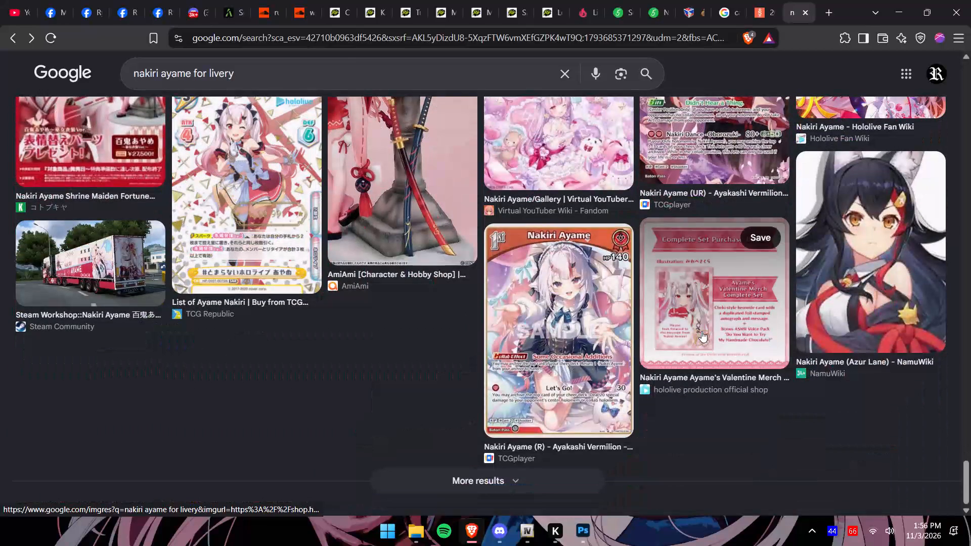
left_click_drag(970, 475, 970, 426)
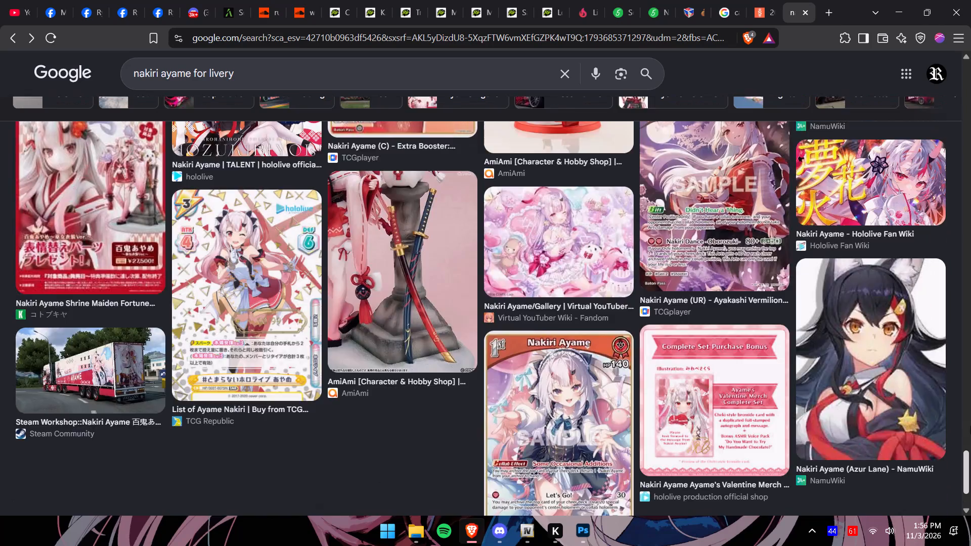
left_click_drag(970, 426, 966, 102)
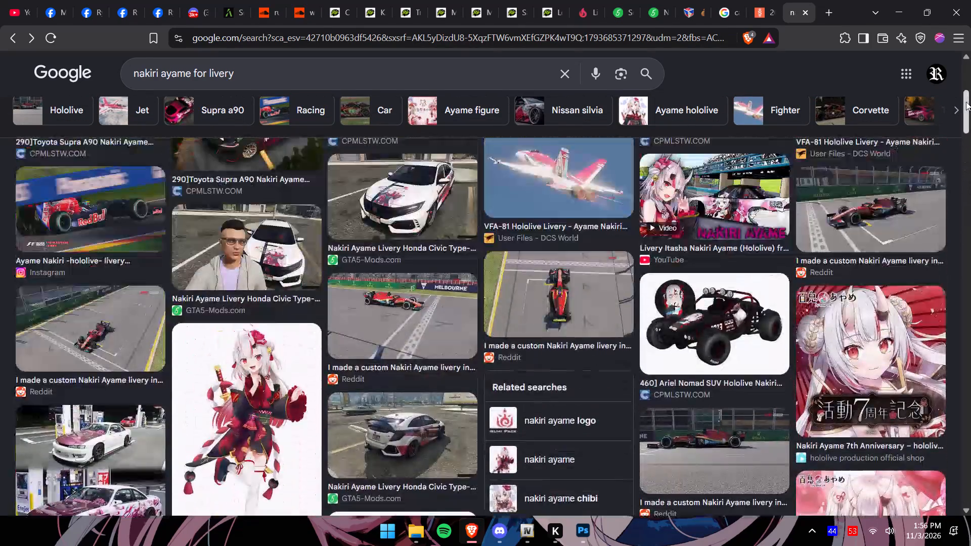
left_click_drag(966, 102, 963, 68)
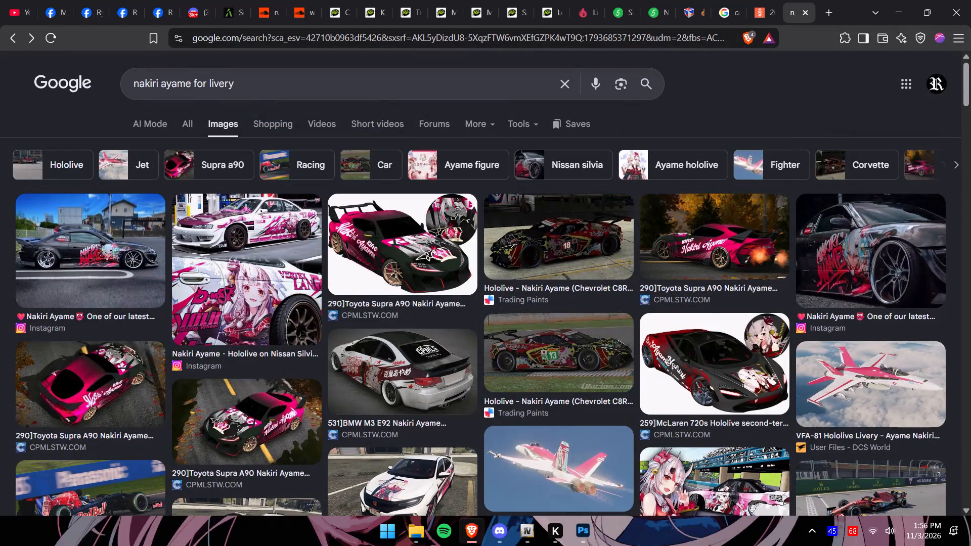
left_click(265, 85)
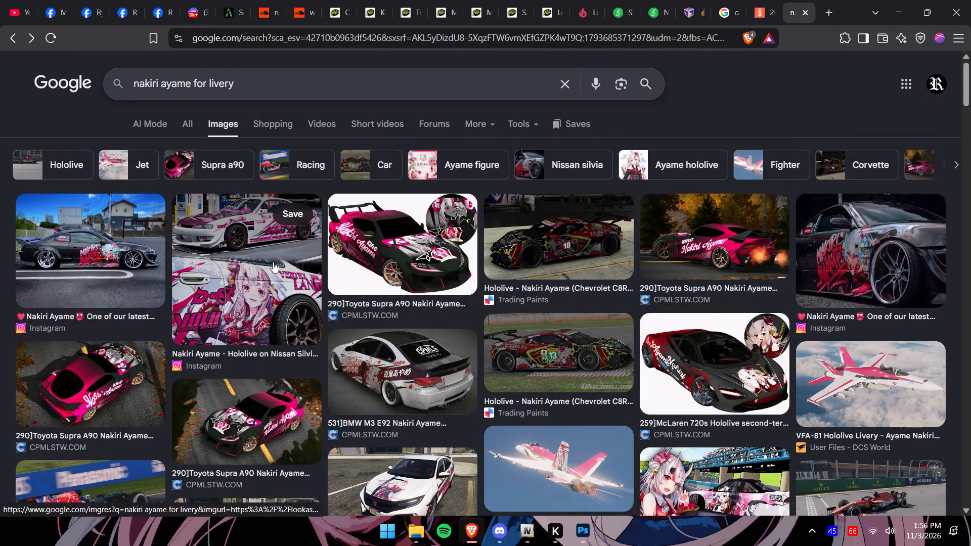
left_click(273, 261)
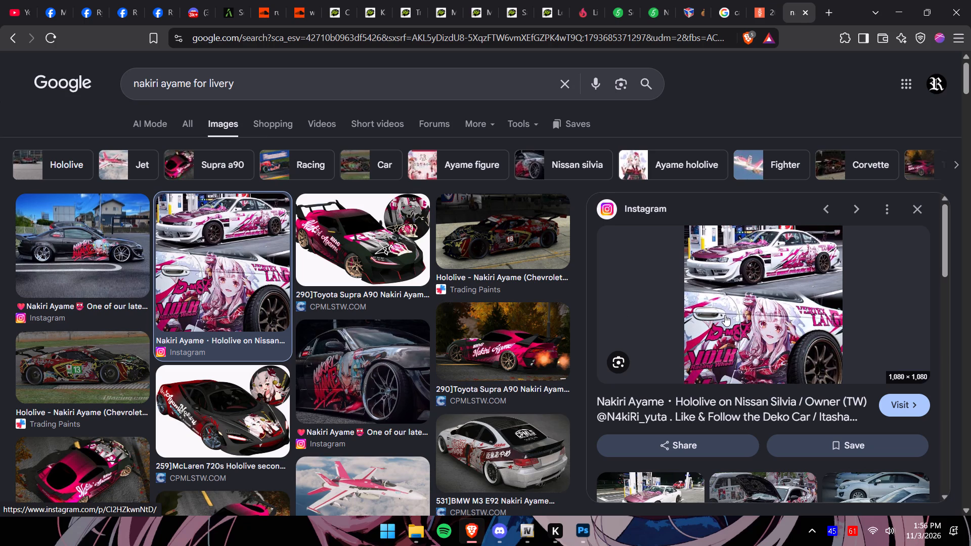
Refine the image search to "nakiri ayame for livery png".
left_click(251, 86)
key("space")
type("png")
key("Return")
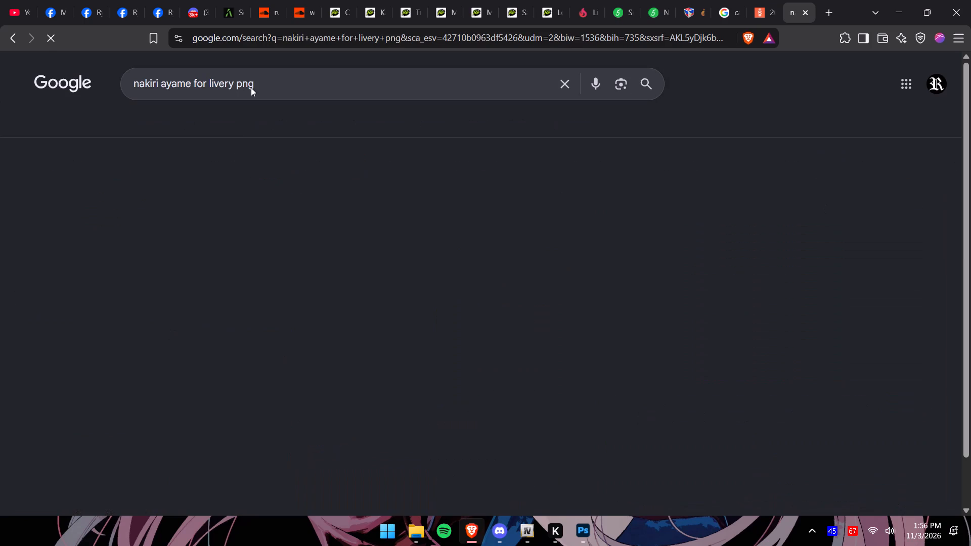
Find the winking chibi Nakiri Ayame sticker from LINE Store in the results and copy its preview image.
scroll(281, 356, "down", 3)
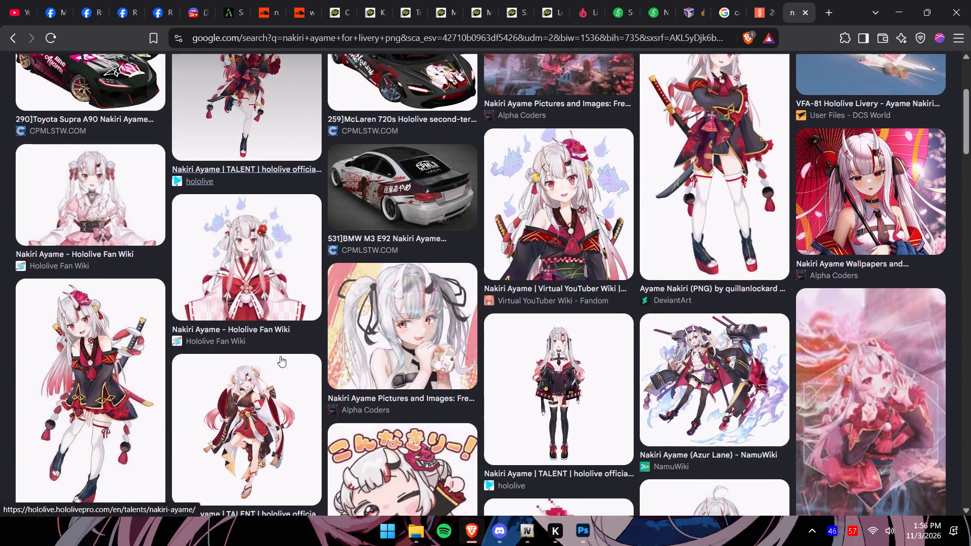
scroll(279, 356, "down", 4)
scroll(278, 356, "up", 1)
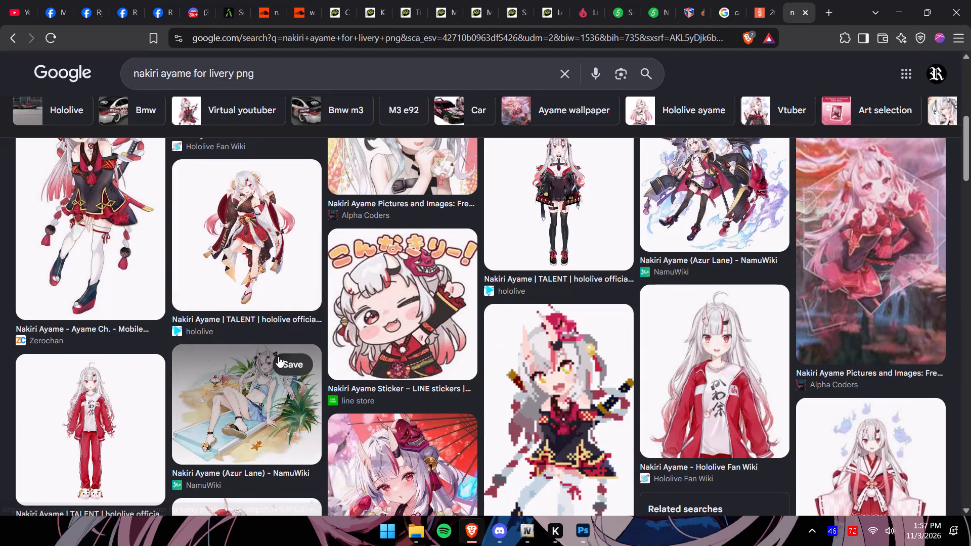
scroll(278, 357, "down", 1)
left_click(383, 256)
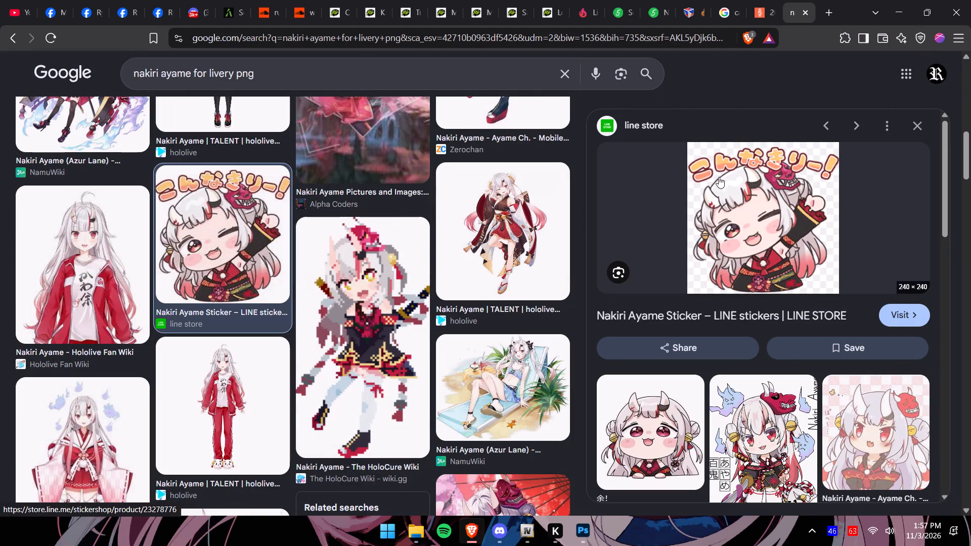
right_click(719, 177)
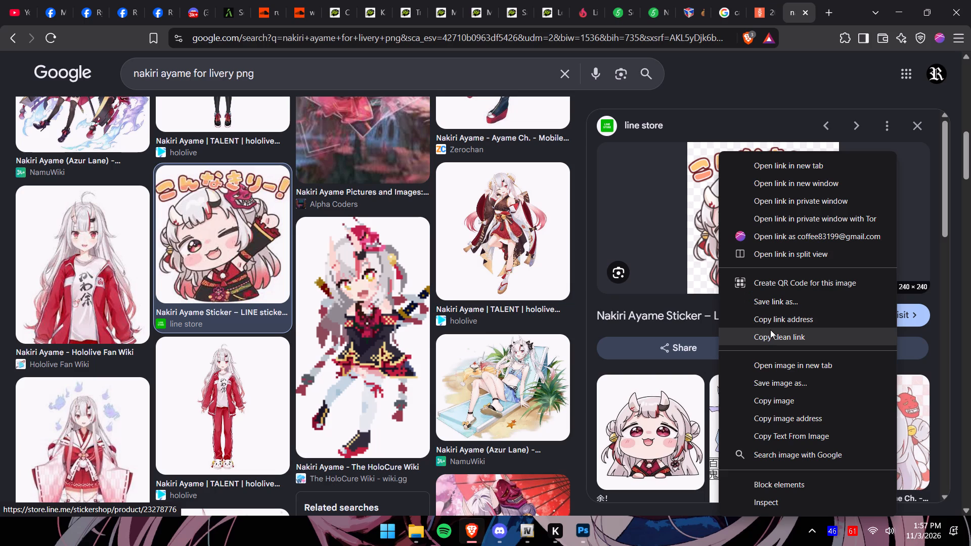
left_click(781, 393)
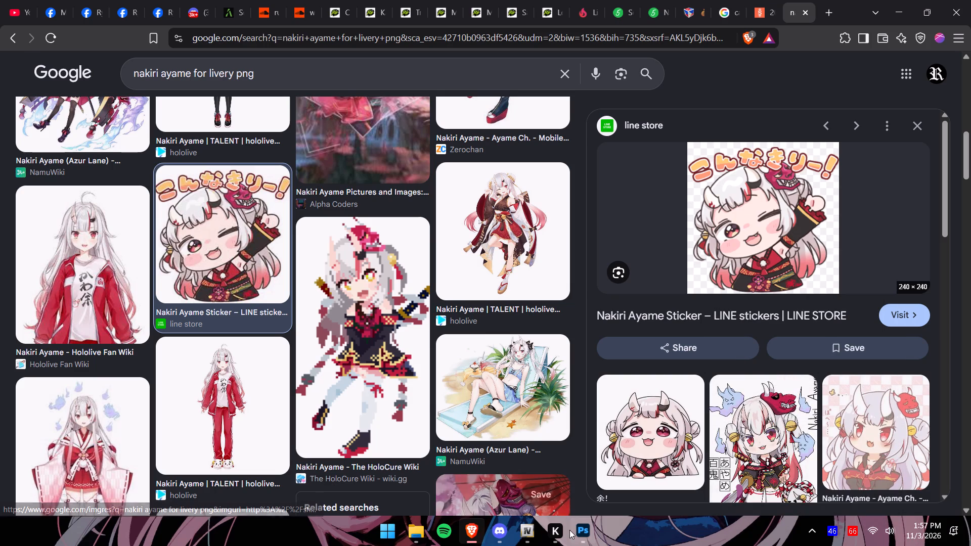
Switch to Photoshop, paste the chibi sticker into liveries.psd and place it in the empty area between the hood and roof.
left_click(581, 530)
key("ctrl+v")
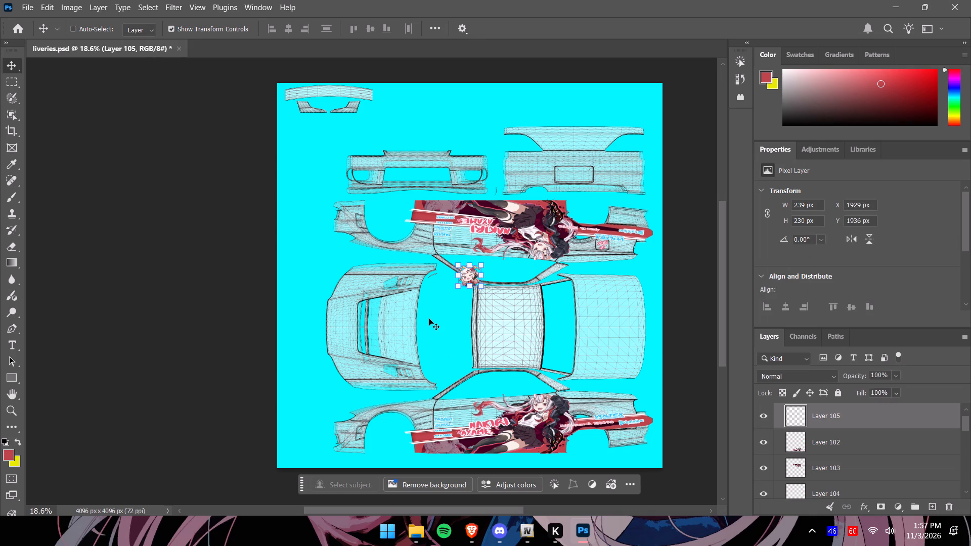
scroll(487, 288, "up", 13, "alt")
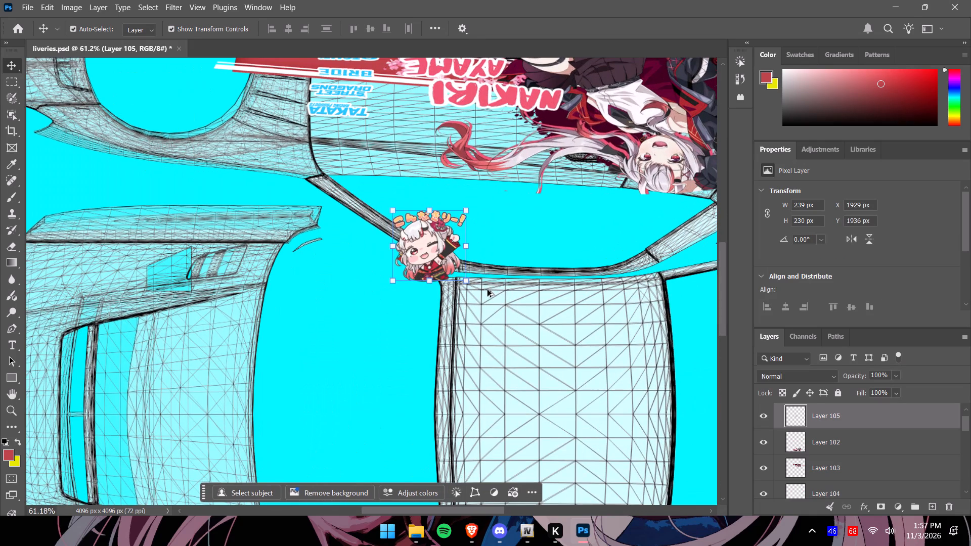
left_click_drag(437, 255, 394, 349)
Move the chibi sticker onto the middle of the trunk panel, directly above the rear bumper's licence plate recess.
scroll(394, 349, "down", 5, "alt")
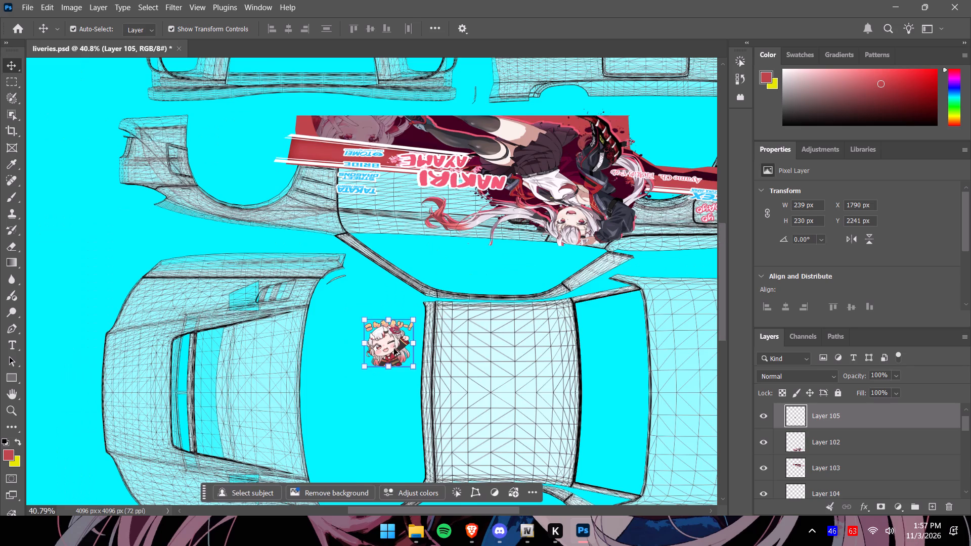
scroll(394, 349, "down", 5, "alt")
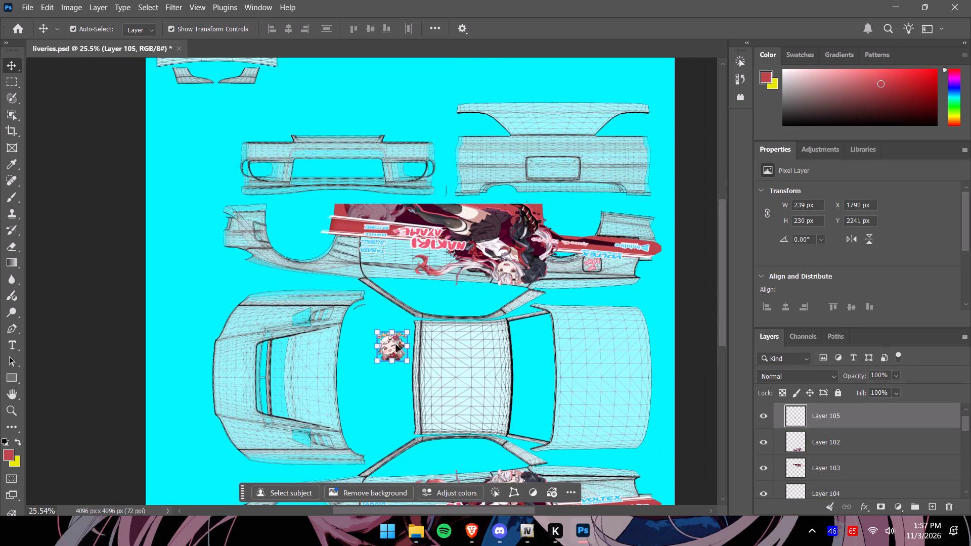
left_click_drag(396, 346, 540, 117)
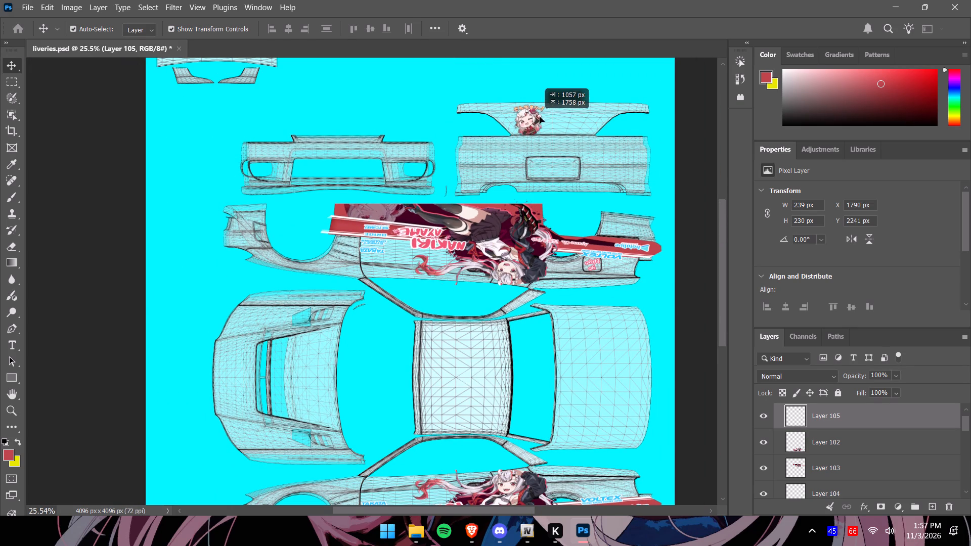
left_click_drag(540, 117, 558, 117)
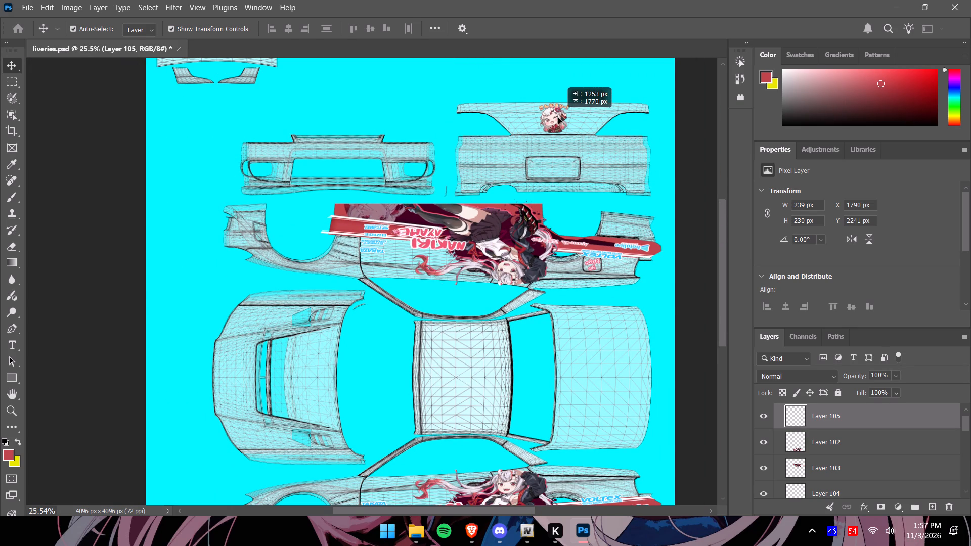
left_click_drag(558, 117, 556, 117)
scroll(579, 121, "up", 11, "alt")
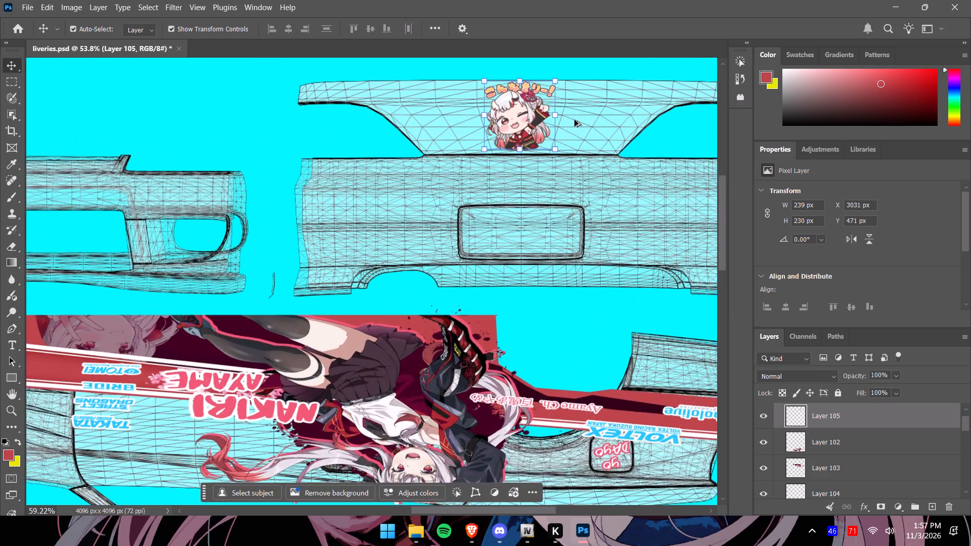
scroll(575, 120, "up", 1, "alt")
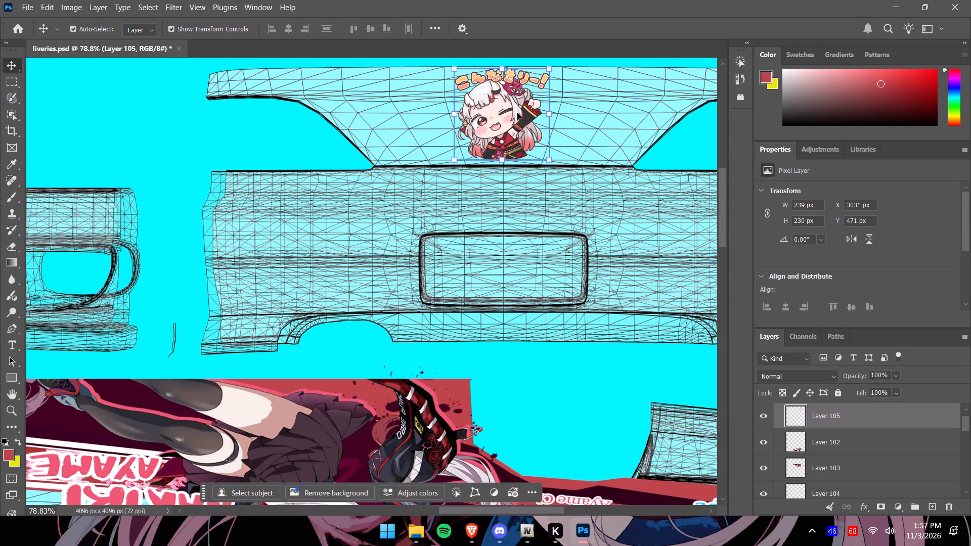
left_click(516, 114)
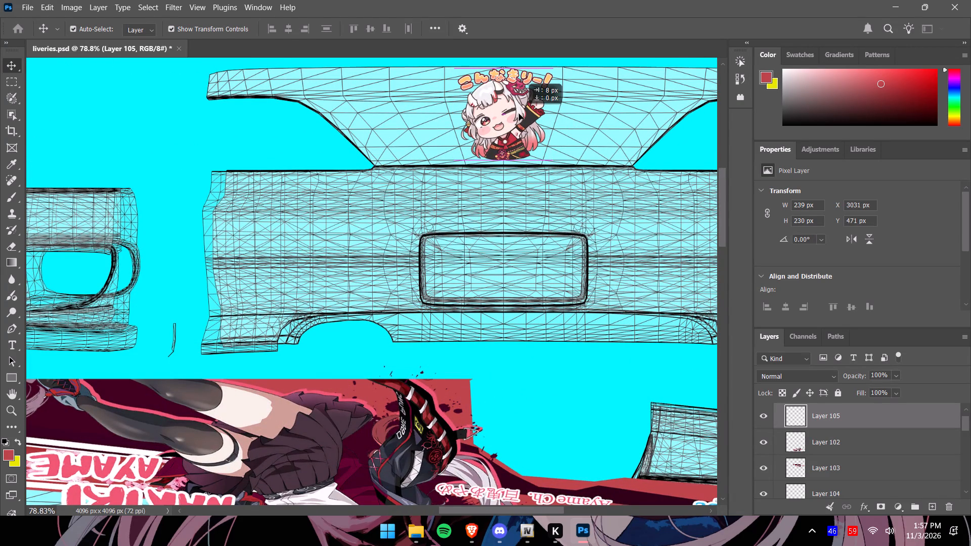
left_click(543, 347)
Examine the whole car template with the chibi sticker on the trunk and the decals on both side panels.
scroll(543, 346, "down", 3, "alt")
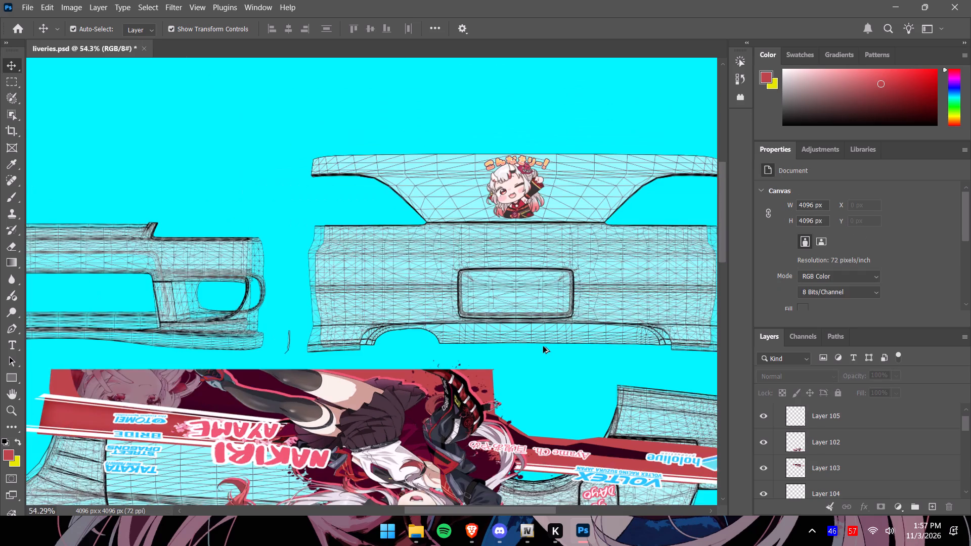
scroll(543, 346, "down", 8, "alt")
left_click_drag(726, 234, 724, 259)
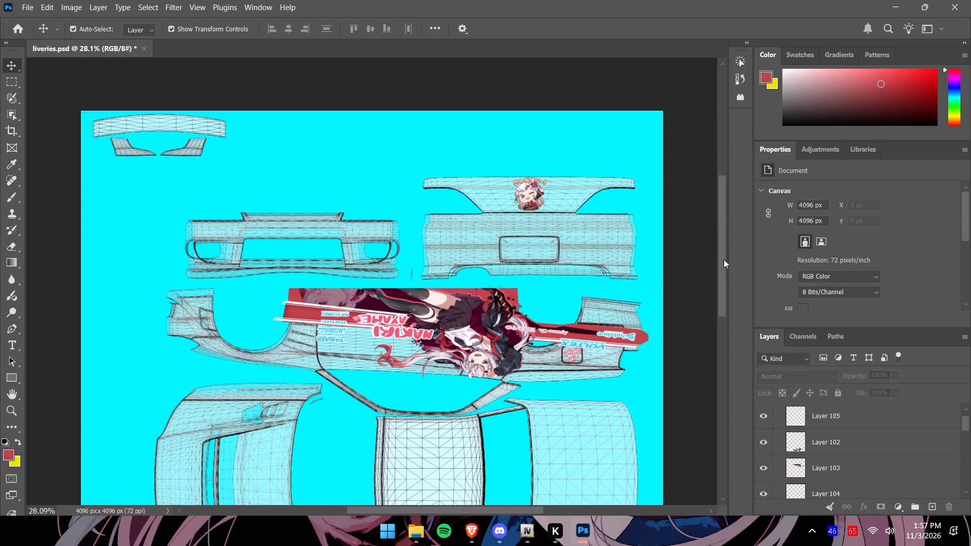
left_click_drag(724, 259, 706, 305)
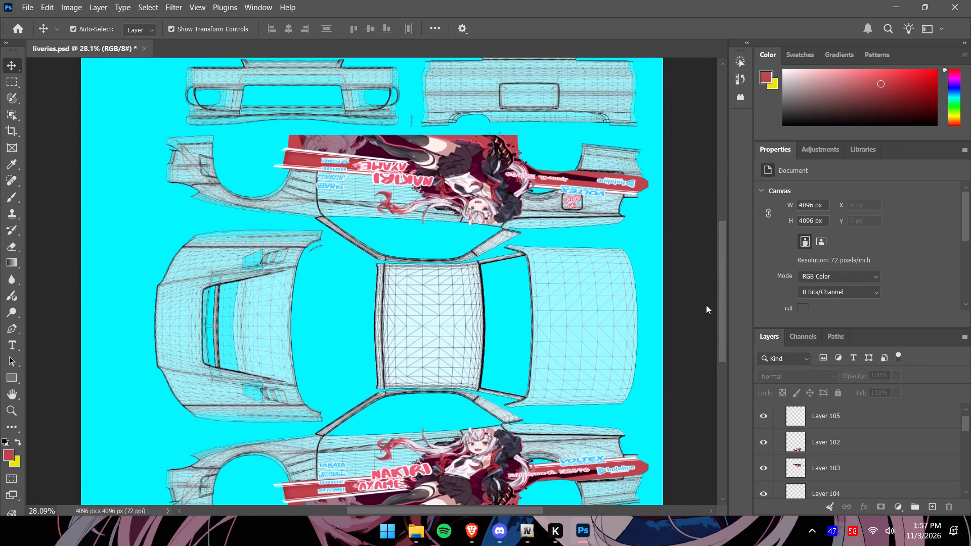
left_click_drag(706, 305, 703, 324)
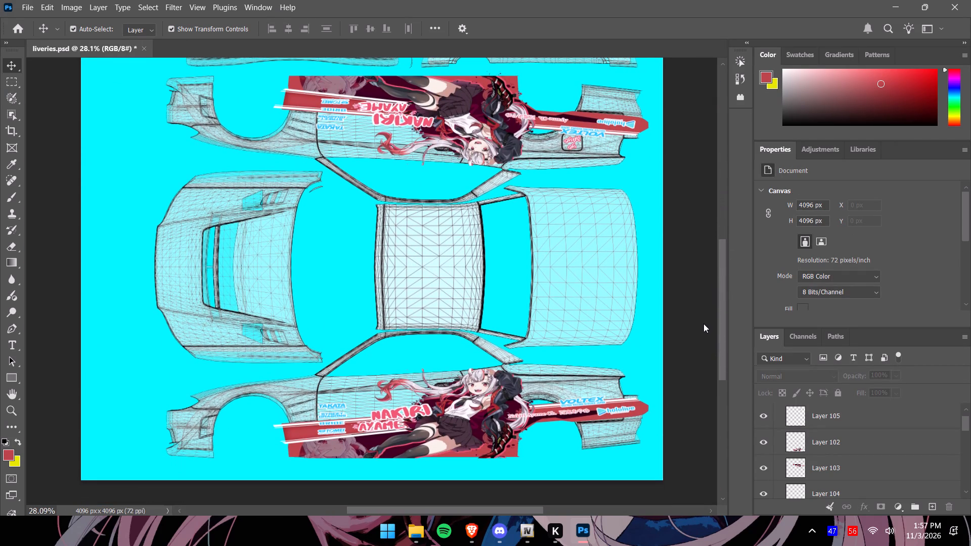
left_click_drag(703, 324, 702, 321)
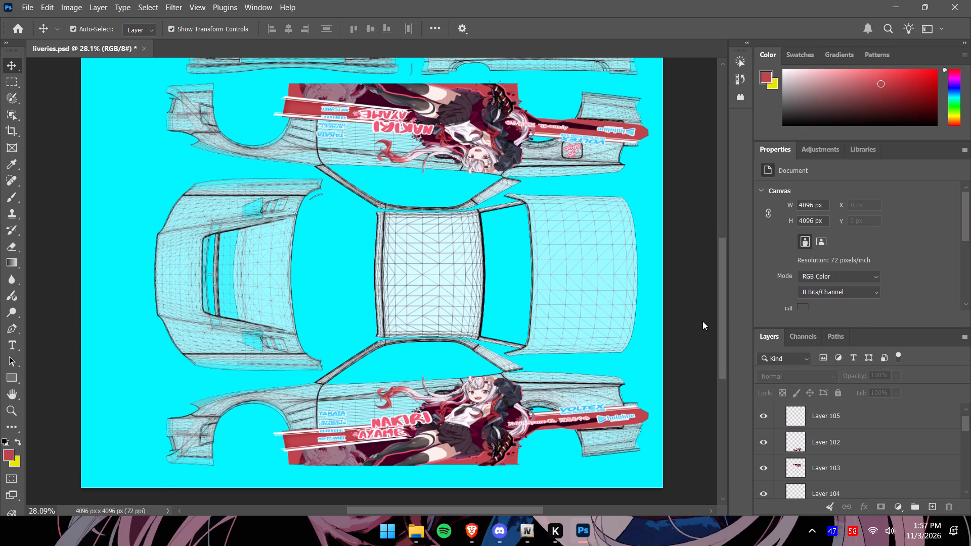
left_click_drag(702, 321, 704, 312)
scroll(697, 308, "down", 3, "alt")
left_click_drag(718, 306, 723, 269)
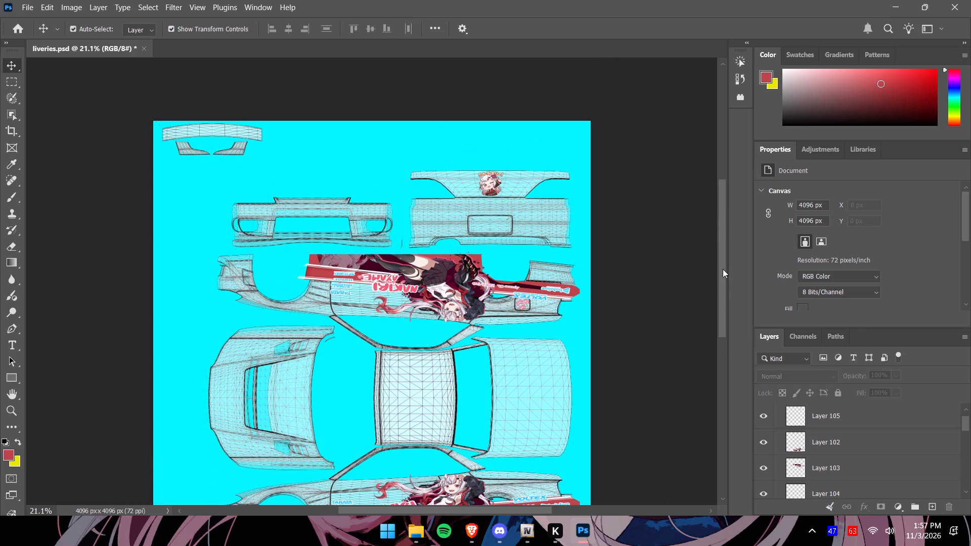
left_click_drag(723, 269, 724, 285)
Switch to Brave and browse the "nakiri ayame for livery png" image results and related stickers for more usable artwork.
left_click(471, 521)
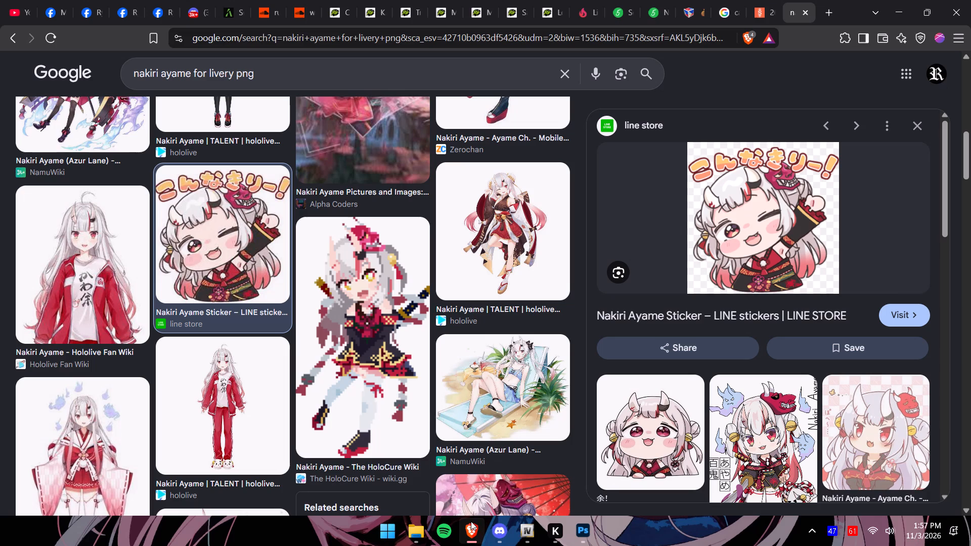
scroll(562, 353, "down", 2)
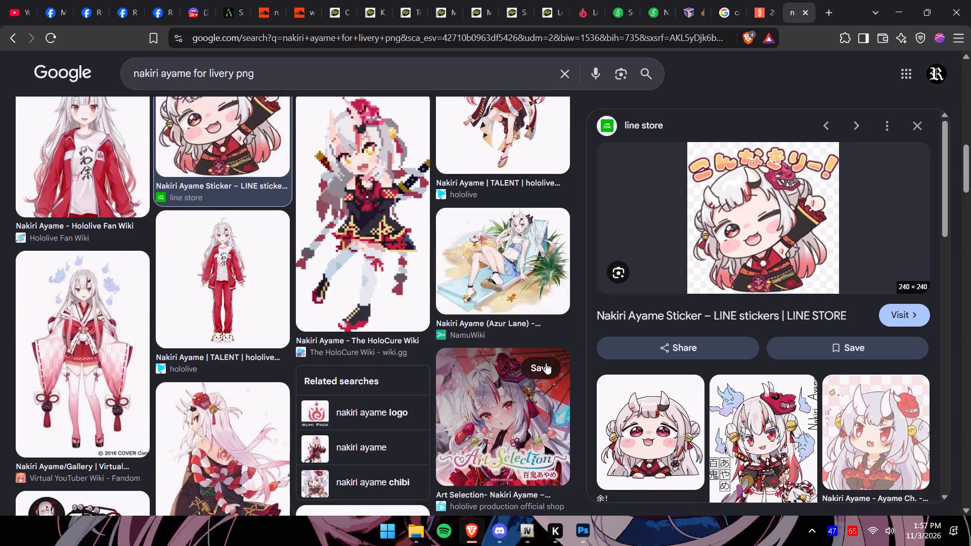
scroll(533, 369, "down", 2)
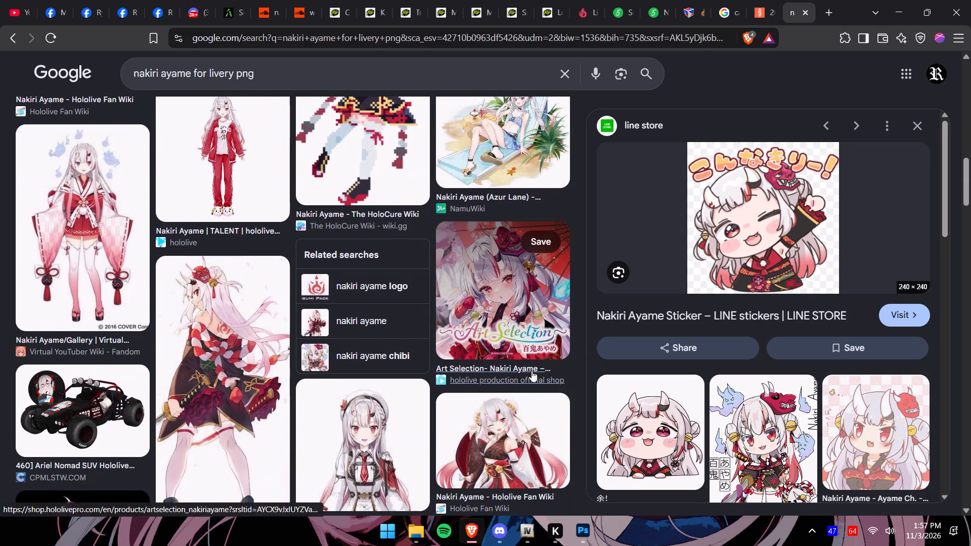
scroll(532, 371, "down", 2)
scroll(662, 441, "down", 8)
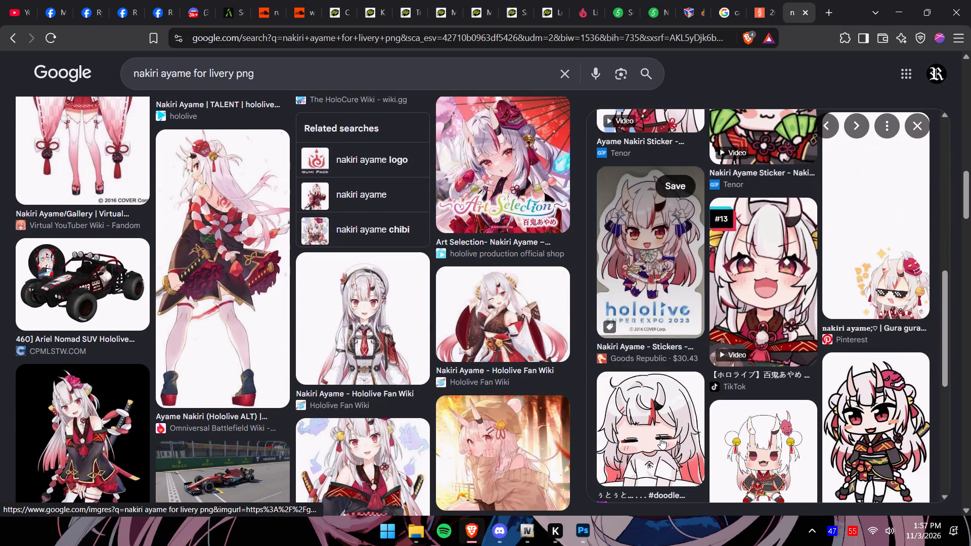
scroll(660, 438, "down", 3)
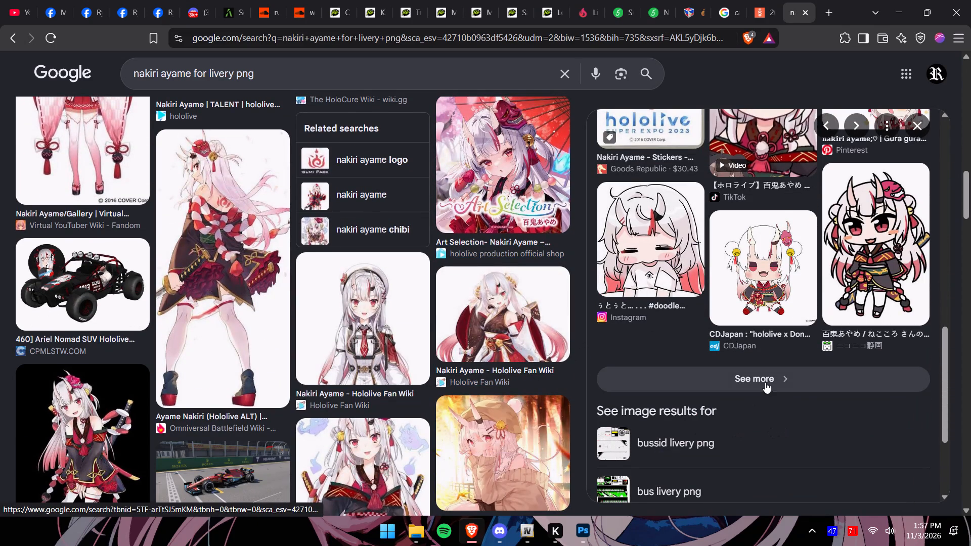
scroll(469, 314, "down", 3)
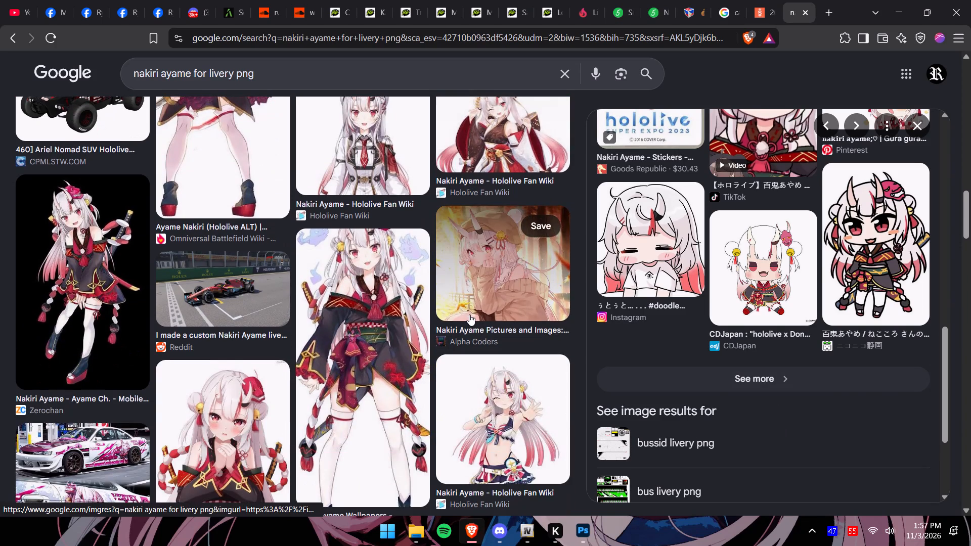
scroll(384, 301, "up", 3)
scroll(377, 300, "down", 6)
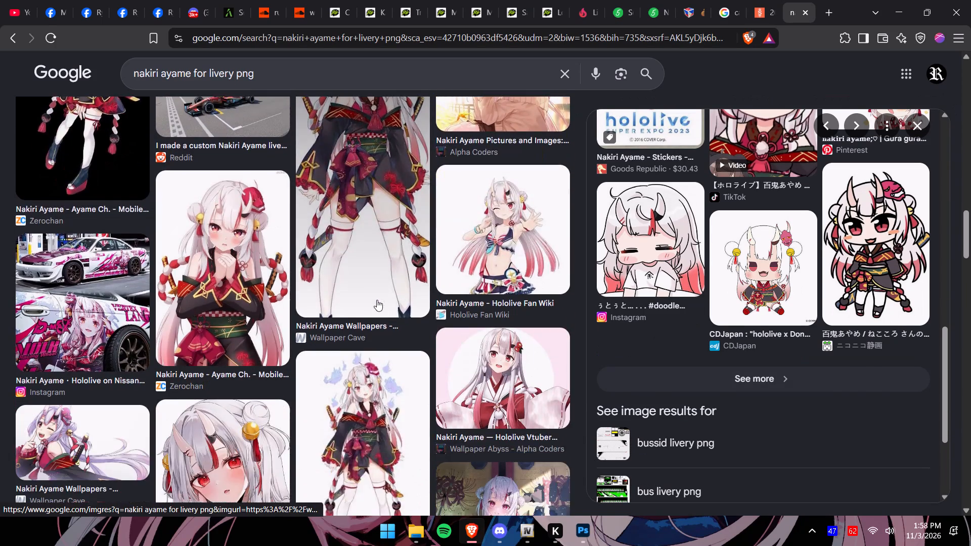
scroll(377, 300, "down", 8)
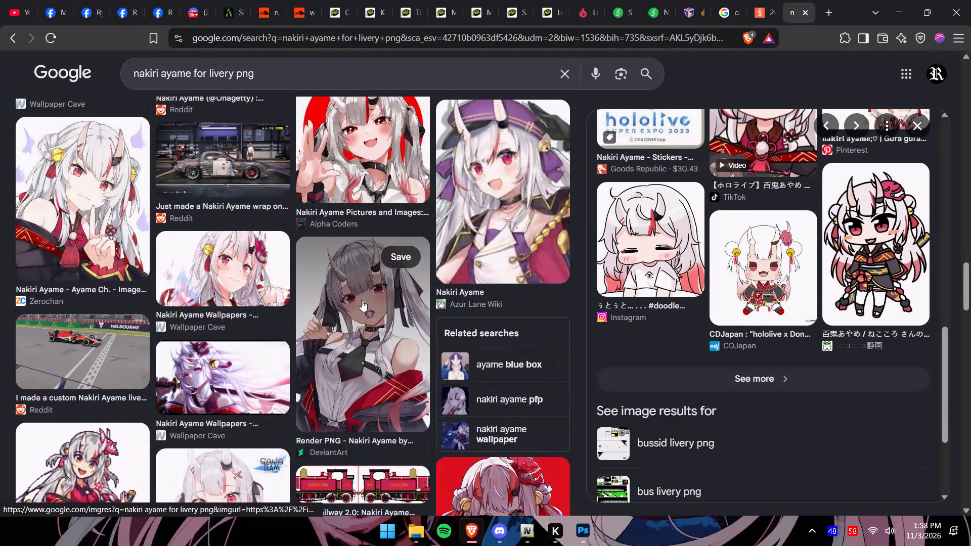
scroll(362, 300, "down", 3)
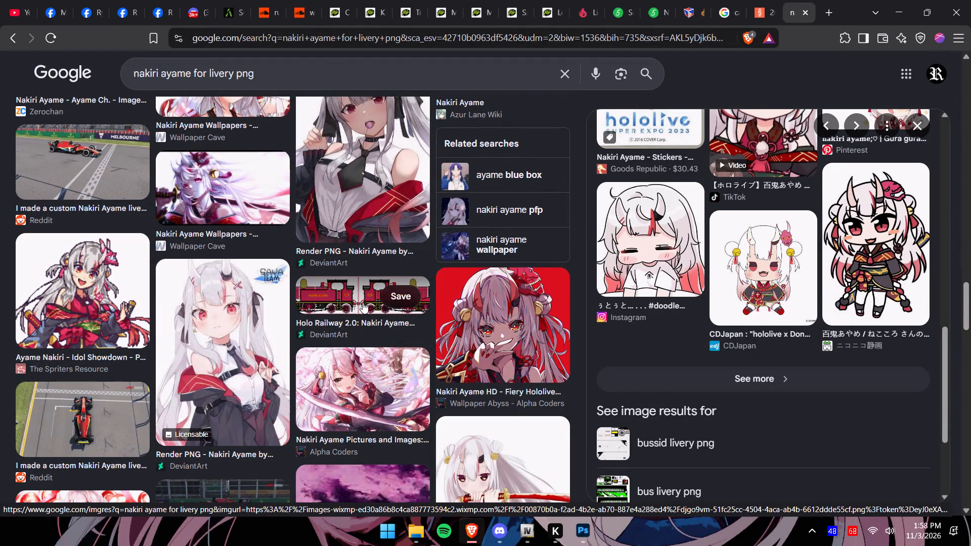
scroll(366, 311, "down", 10)
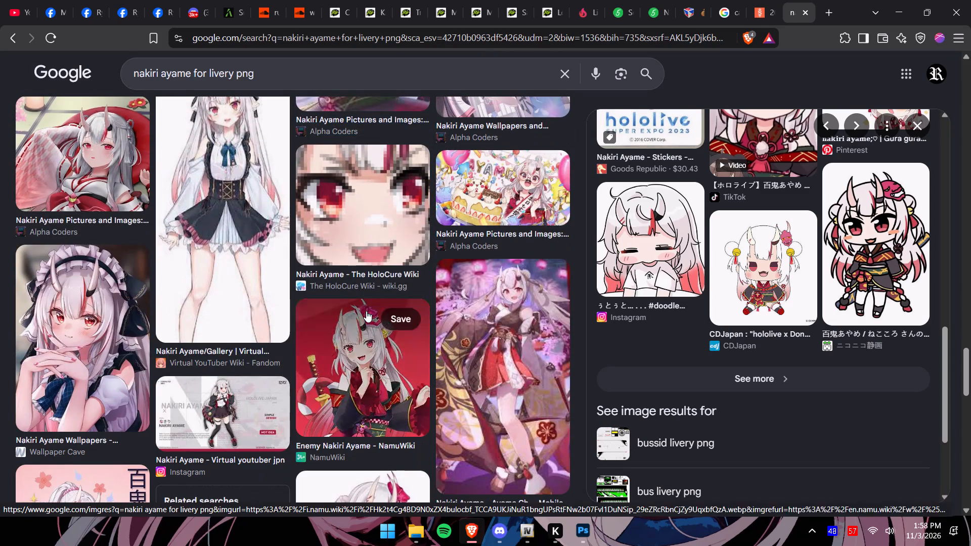
scroll(366, 311, "down", 7)
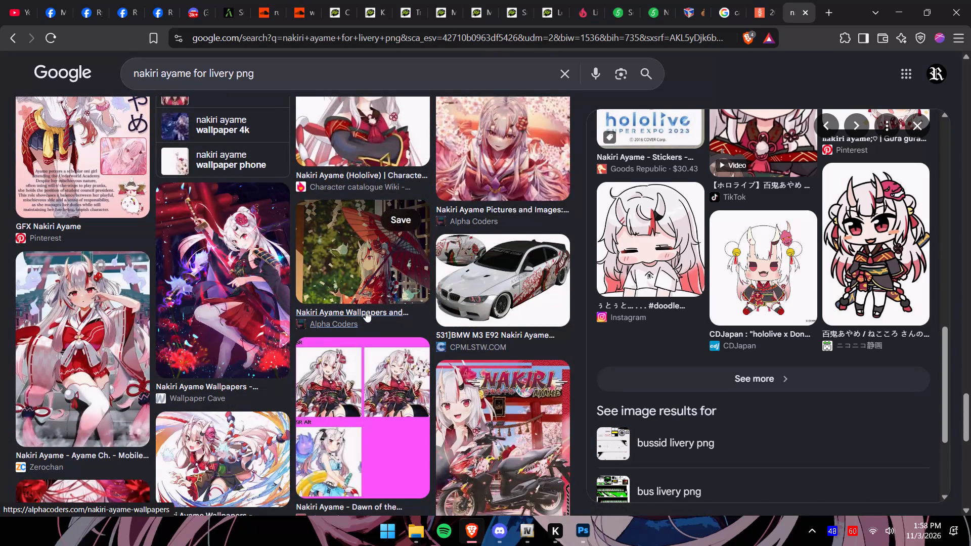
Preview the BMW M3 E92 Nakiri Ayame itasha from CPMLSTW.COM and look through the remaining image results for livery references.
left_click(470, 289)
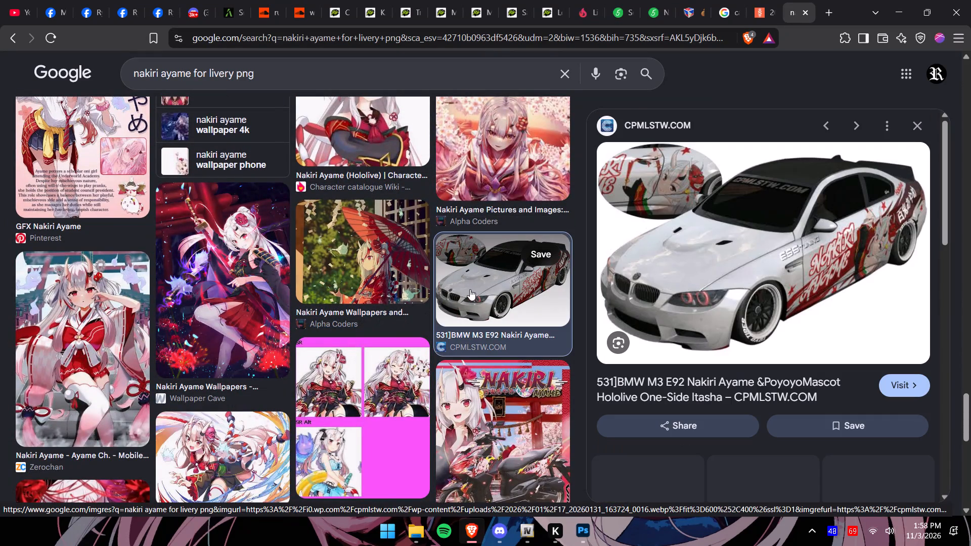
scroll(463, 298, "down", 4)
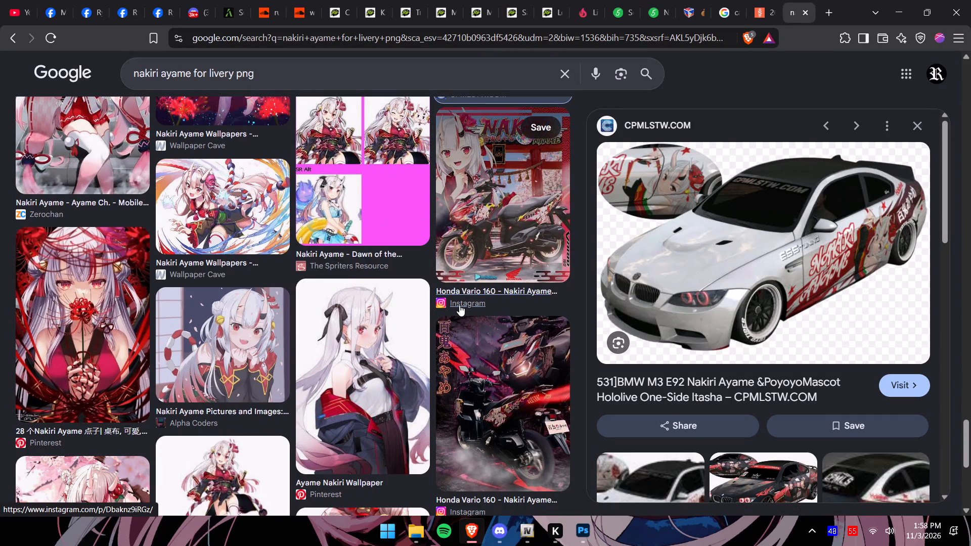
scroll(459, 305, "down", 6)
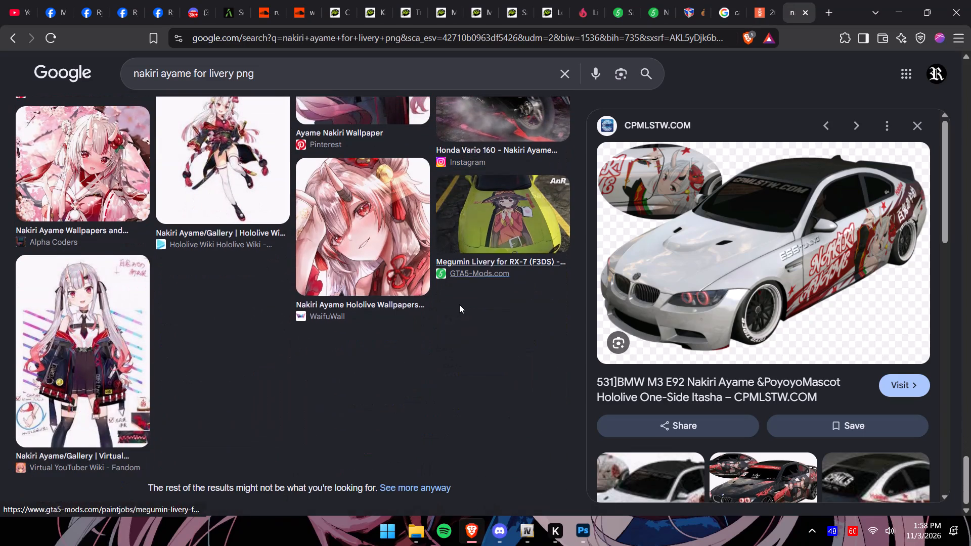
scroll(459, 305, "up", 4)
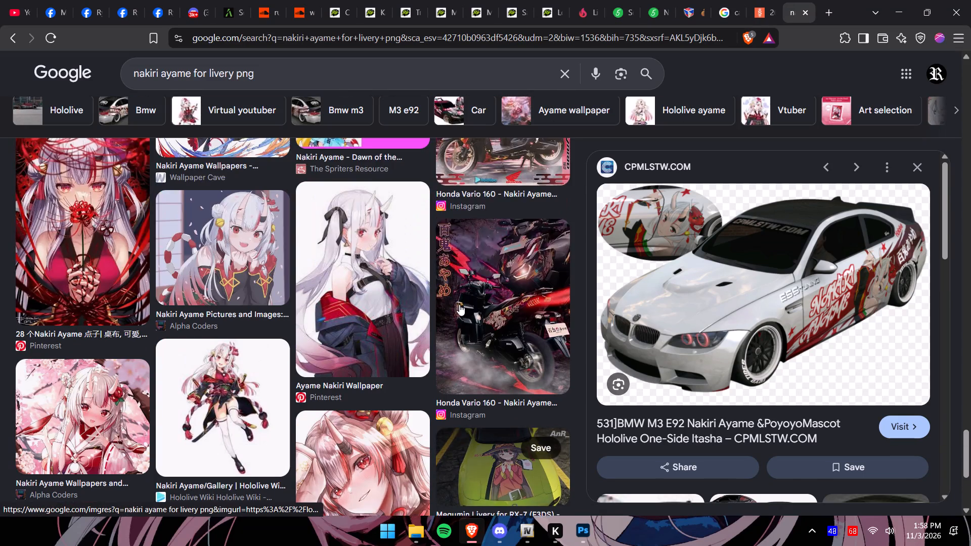
scroll(459, 304, "up", 11)
scroll(462, 305, "up", 20)
scroll(462, 305, "up", 5)
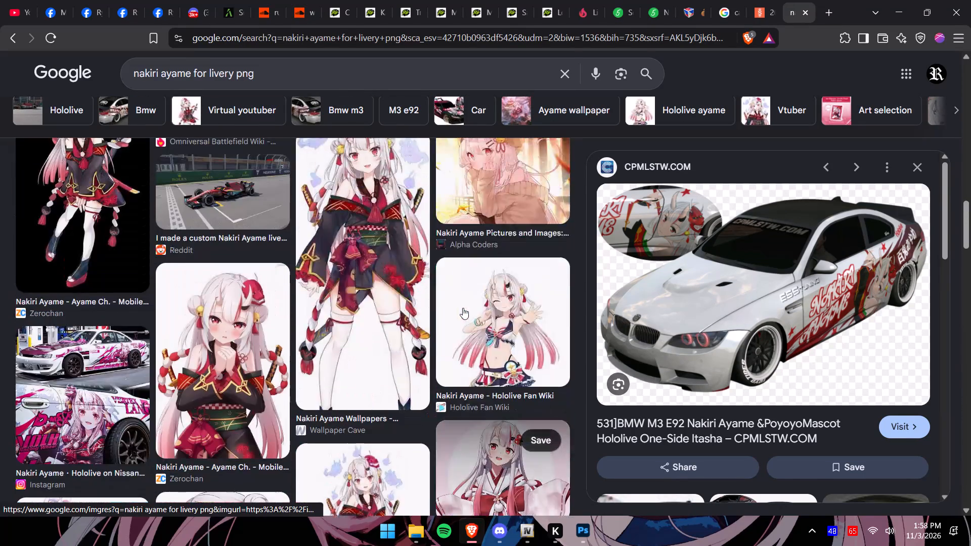
scroll(463, 308, "up", 2)
scroll(462, 312, "down", 3)
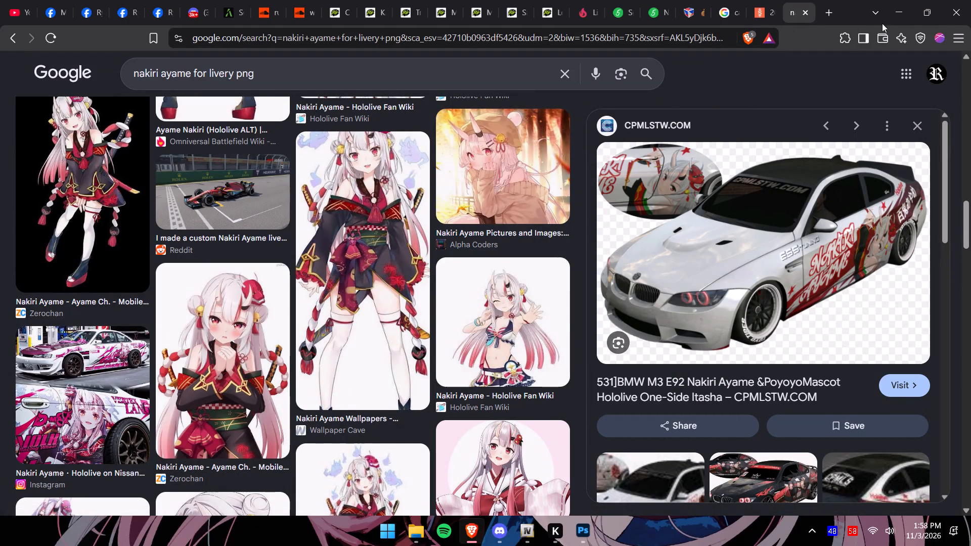
Return to Photoshop and toggle Layer 104's visibility to check which decal it holds on the car template.
left_click(894, 13)
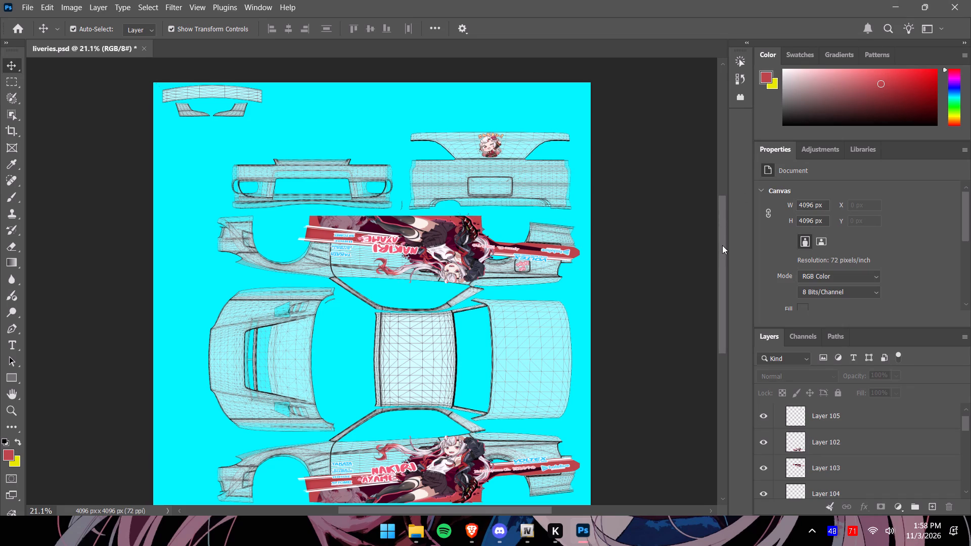
left_click_drag(722, 245, 722, 266)
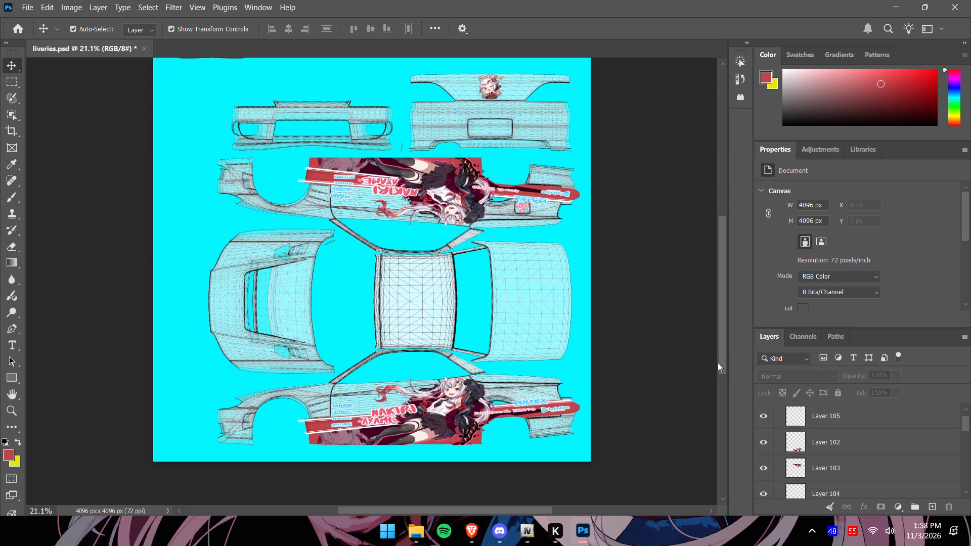
scroll(811, 449, "up", 2)
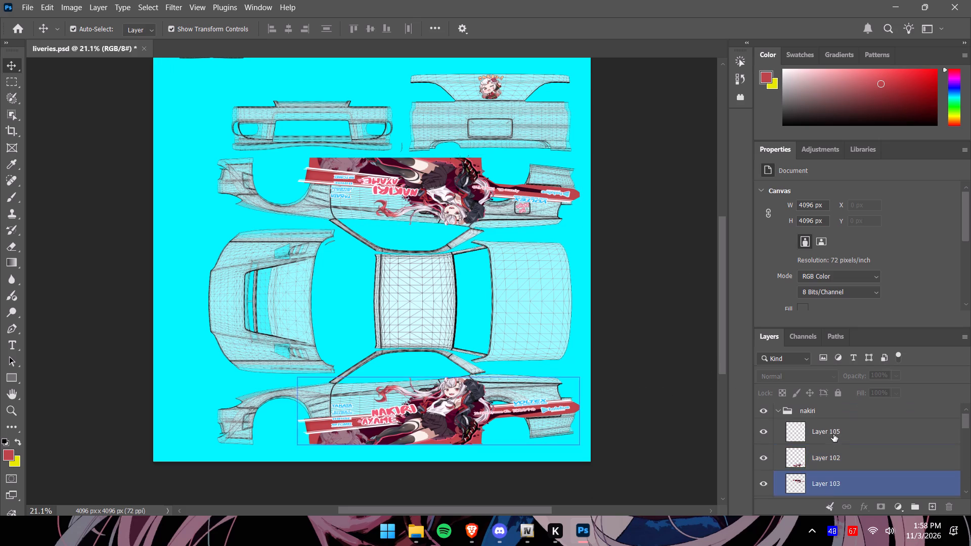
scroll(829, 439, "down", 4)
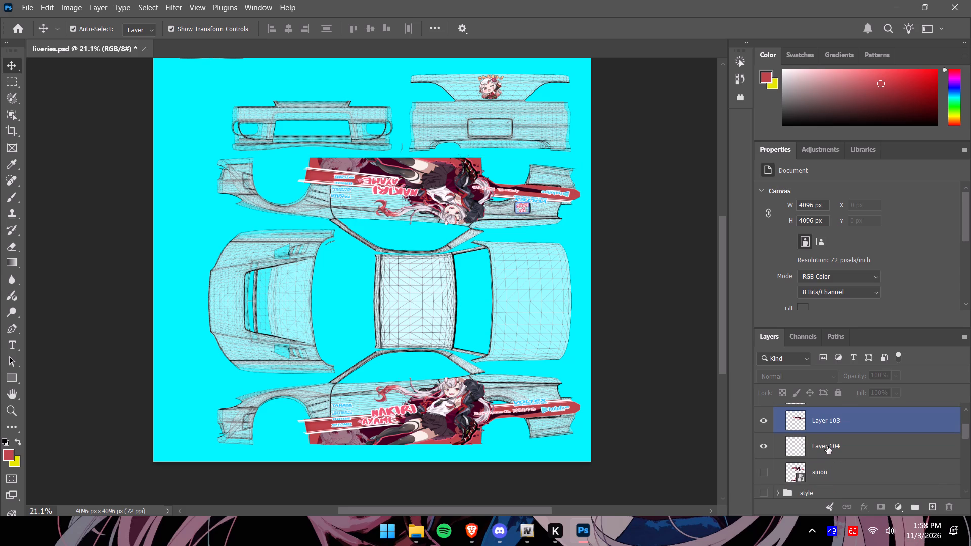
left_click(766, 444)
left_click(766, 444)
left_click(766, 444)
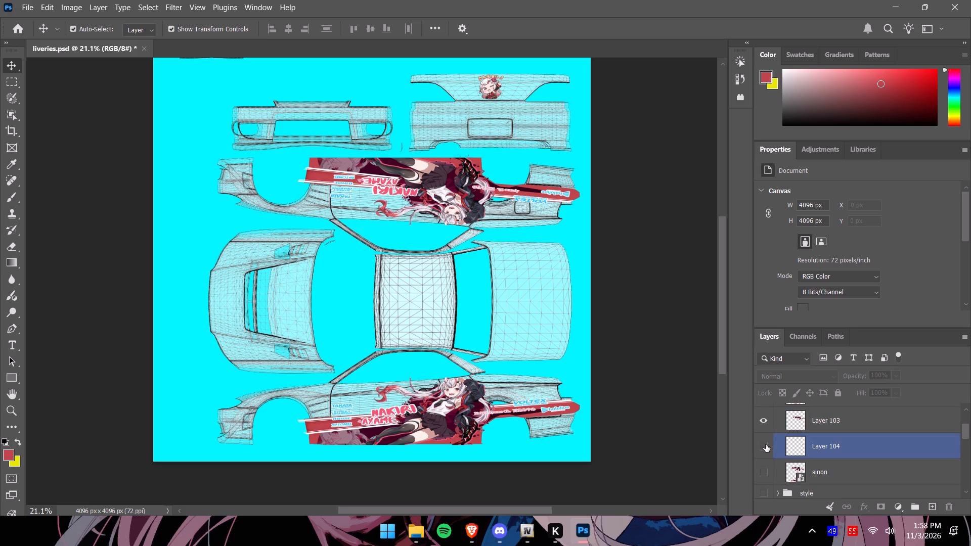
left_click(766, 444)
Reorder Layer 104, the fuel door decal, directly above Layer 103 and merge it down into that side panel decal.
scroll(853, 453, "up", 2)
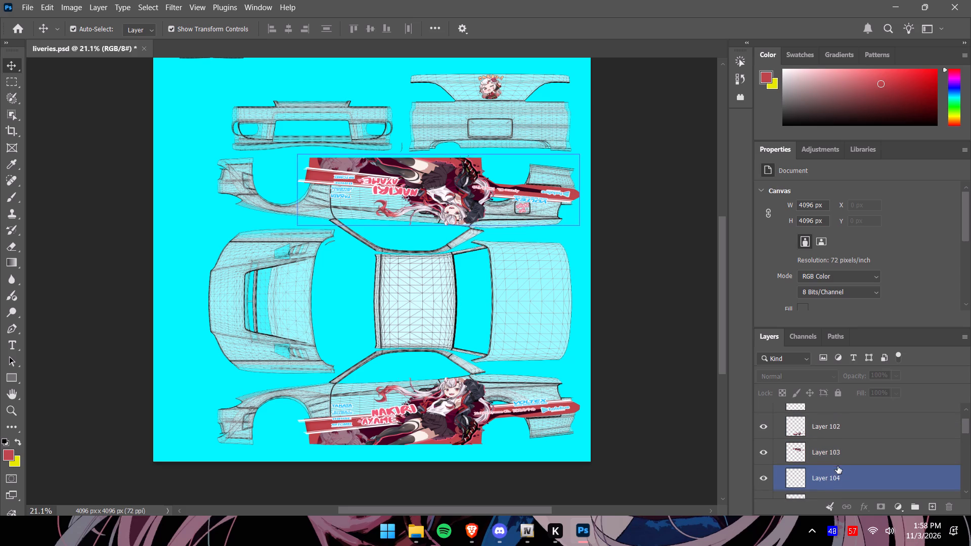
left_click_drag(836, 475, 836, 442)
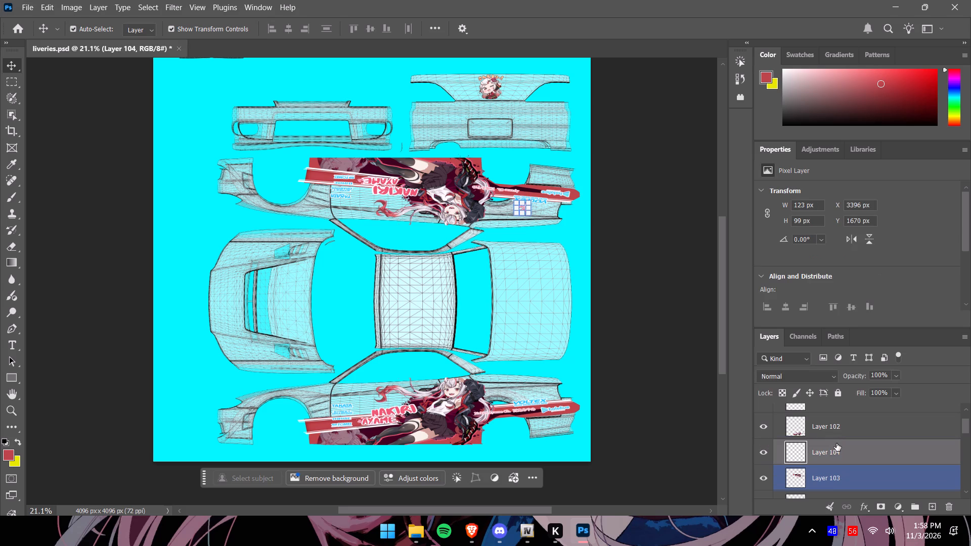
right_click(839, 448)
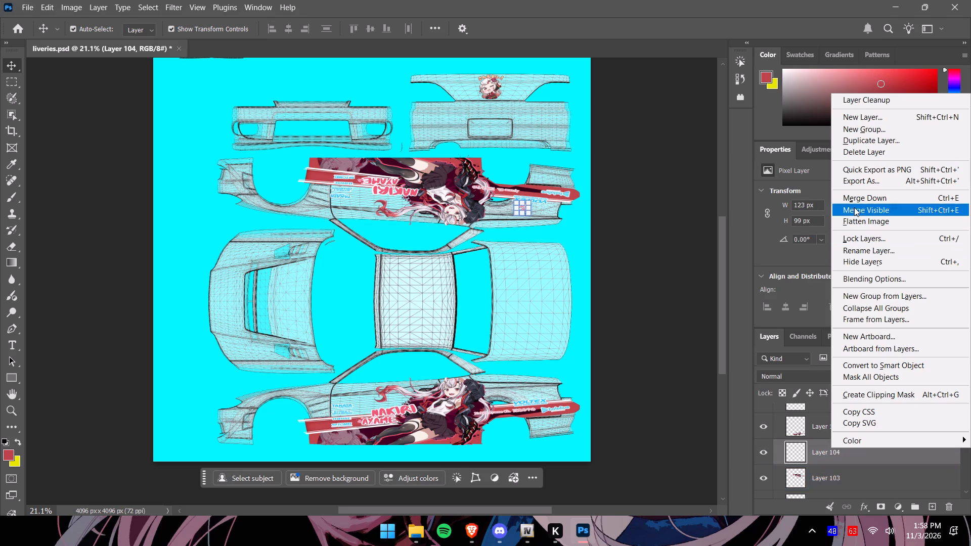
left_click(885, 197)
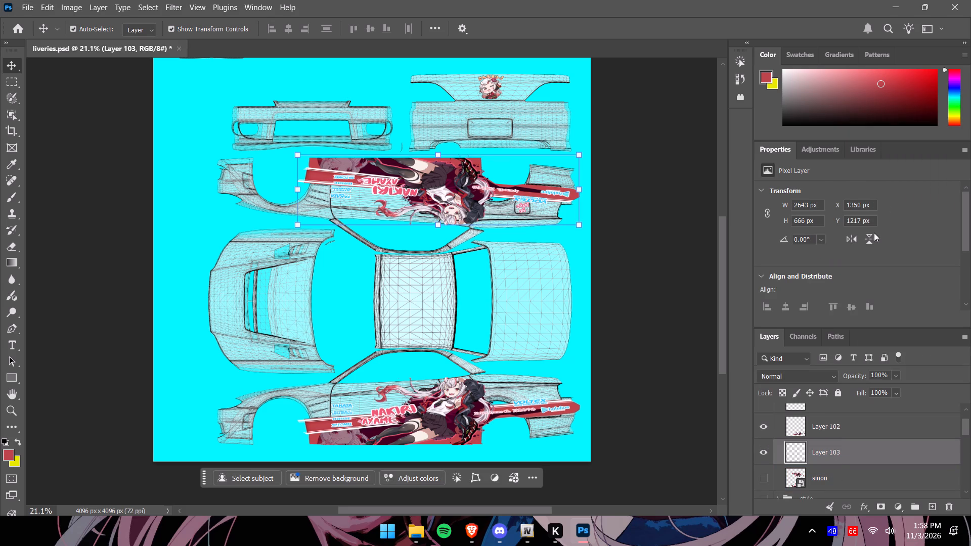
Check Layer 105 by toggling its visibility, and collapse and hide the whole nakiri group.
scroll(836, 456, "up", 2)
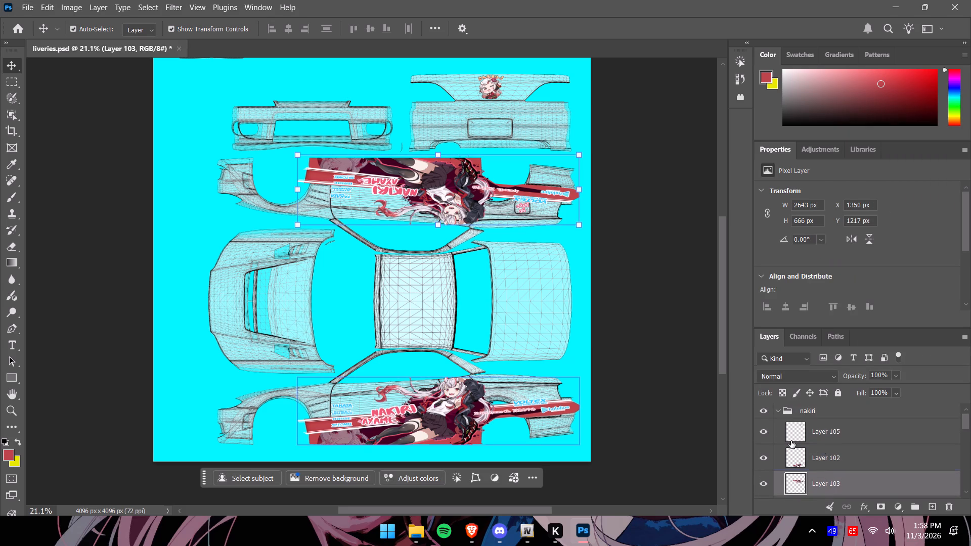
left_click(767, 430)
left_click(766, 430)
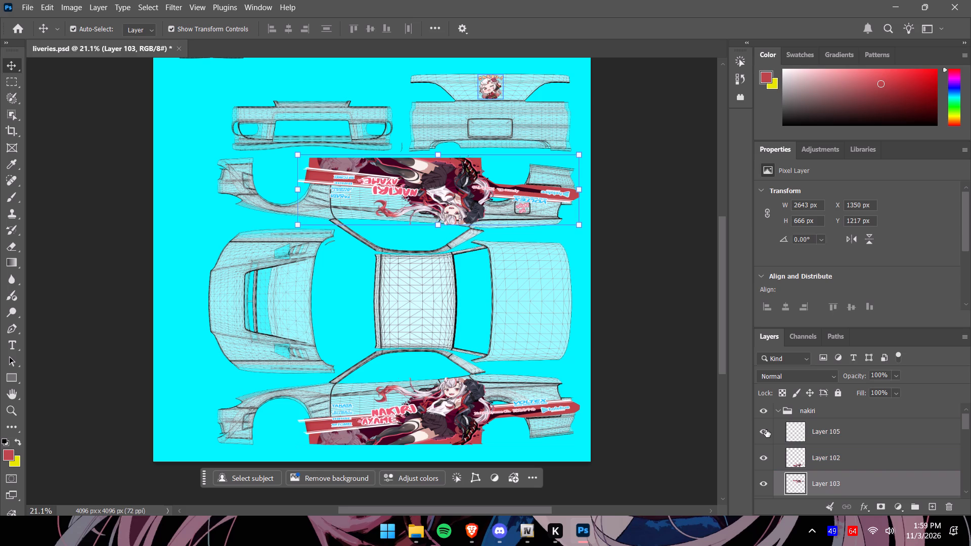
left_click(779, 410)
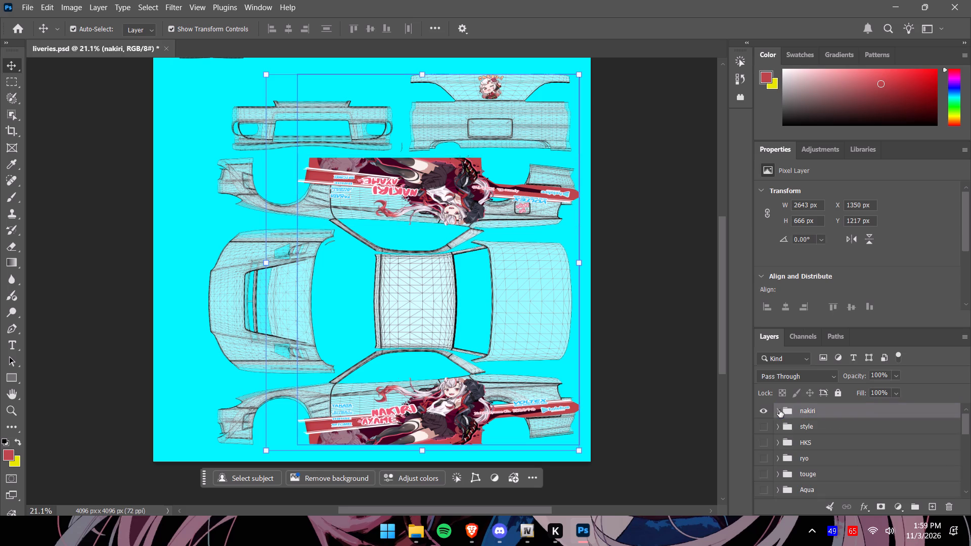
left_click(766, 410)
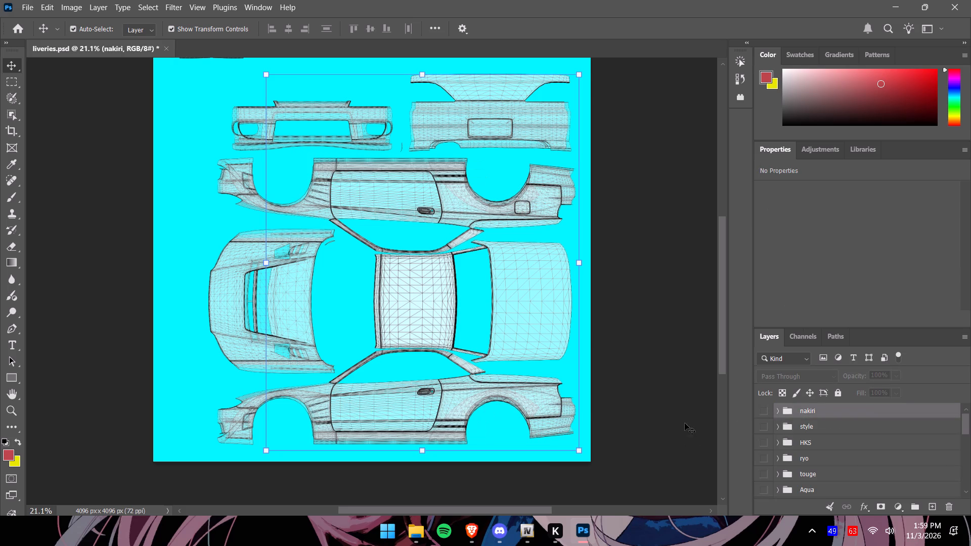
left_click(722, 362)
left_click(696, 382)
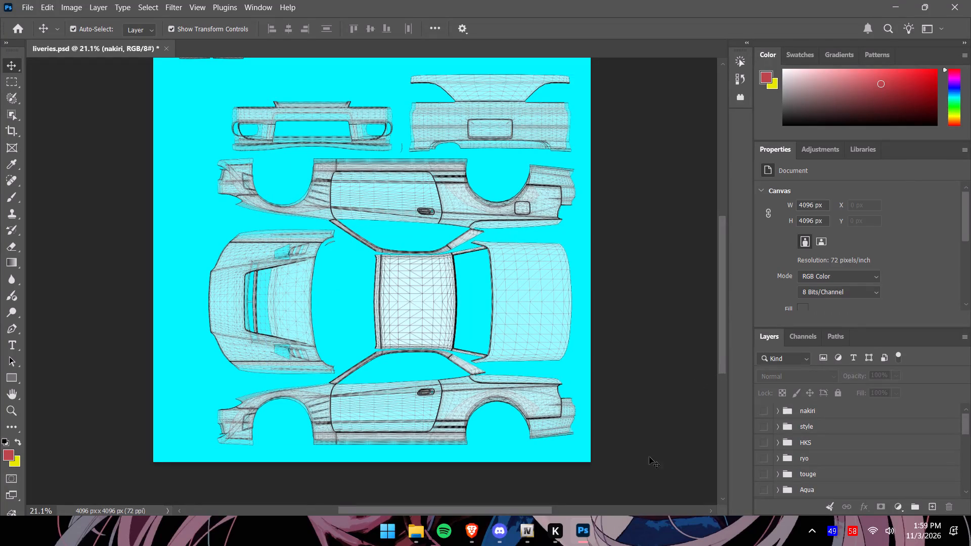